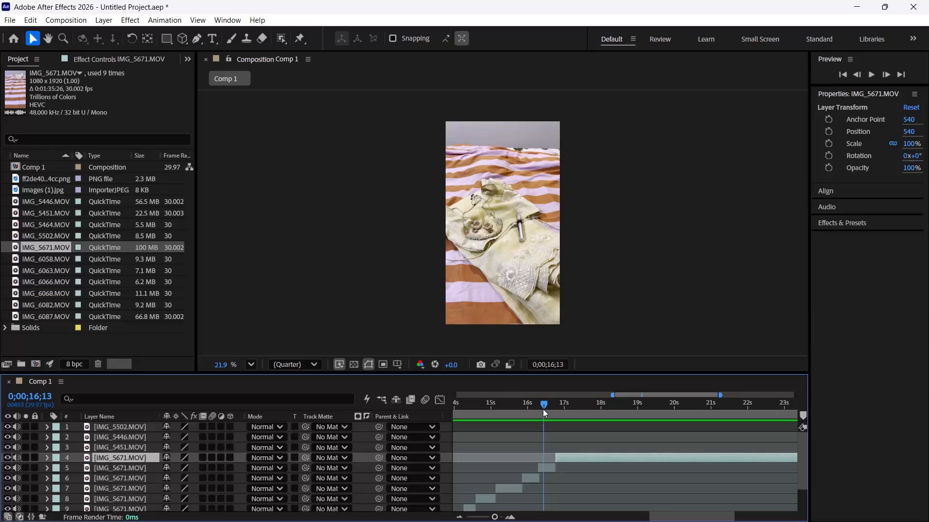
# Play back Comp 1 between about 12 and 17 seconds to review the existing cuts from IMG_5451 into the IMG_5671 segments.
pyautogui.press('space')
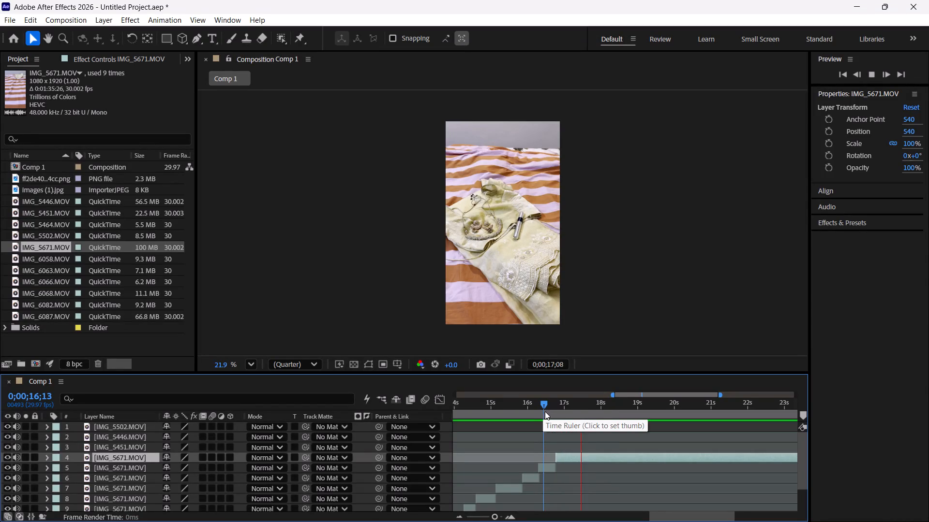
pyautogui.press('space')
pyautogui.moveTo(567, 401); pyautogui.dragTo(442, 419)
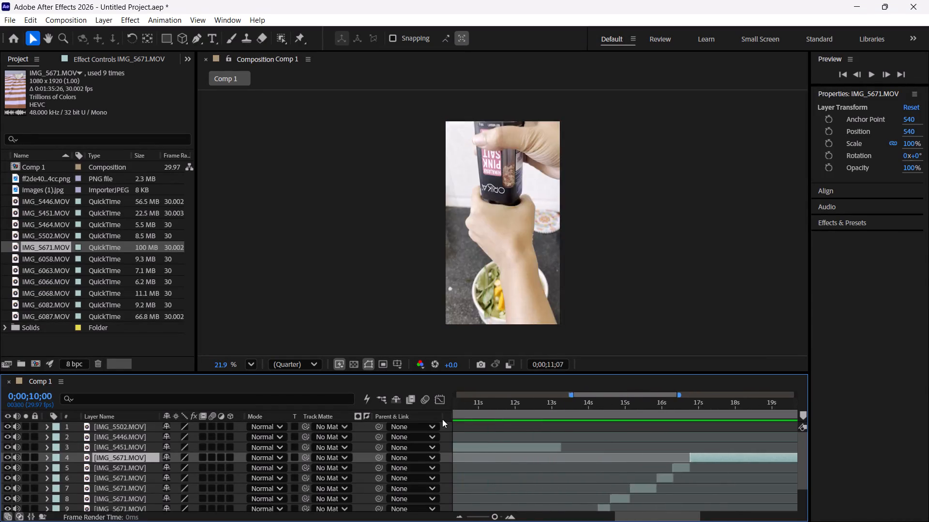
pyautogui.moveTo(442, 419); pyautogui.dragTo(626, 400)
pyautogui.press('space')
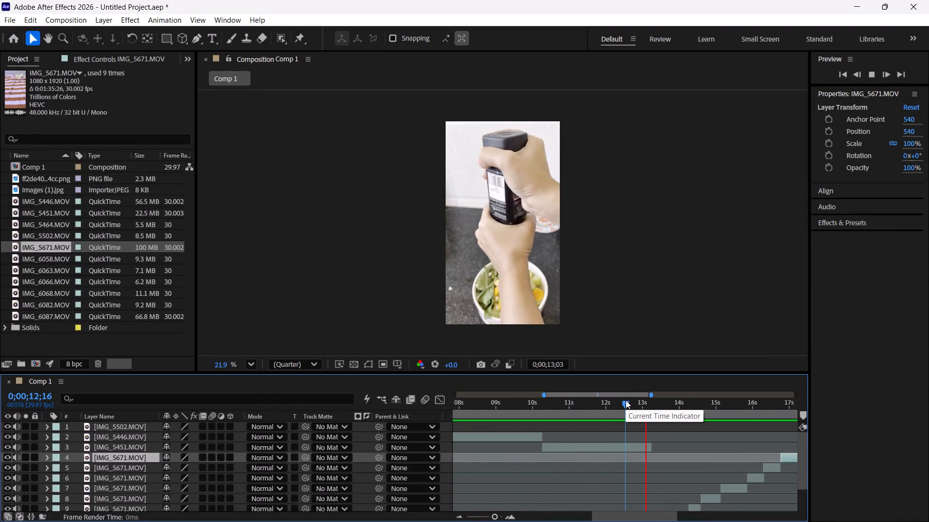
pyautogui.press('space')
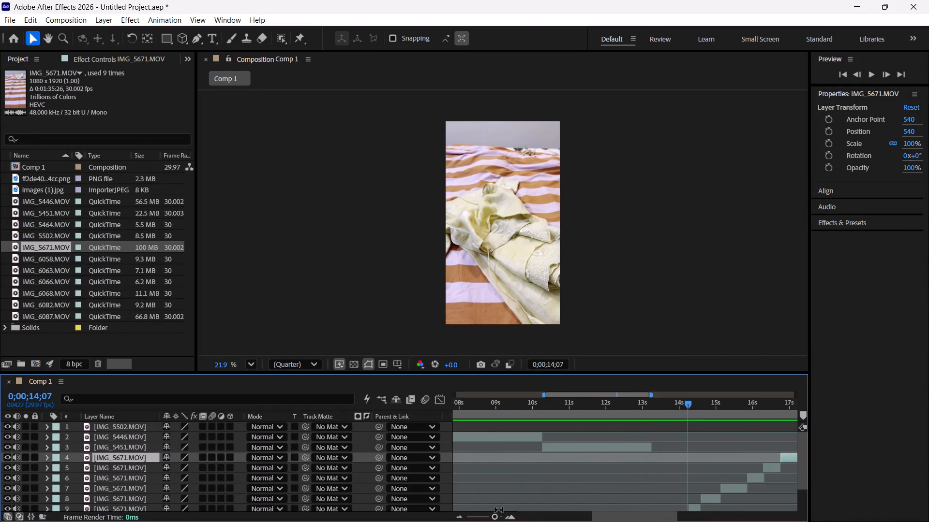
pyautogui.tripleClick(509, 515)
pyautogui.moveTo(696, 454); pyautogui.dragTo(581, 455, button='middle')
pyautogui.moveTo(582, 407); pyautogui.dragTo(578, 412)
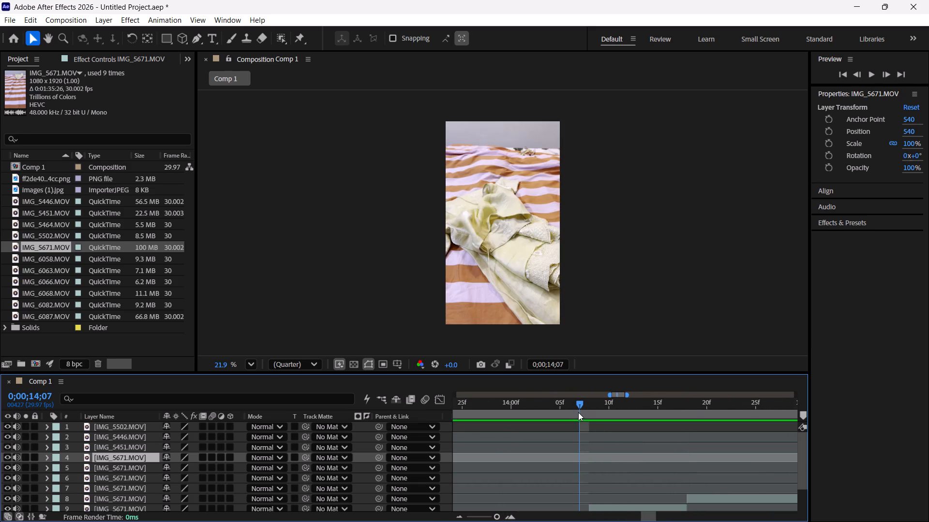
pyautogui.press('space')
pyautogui.press('space')
pyautogui.moveTo(603, 400); pyautogui.dragTo(501, 420)
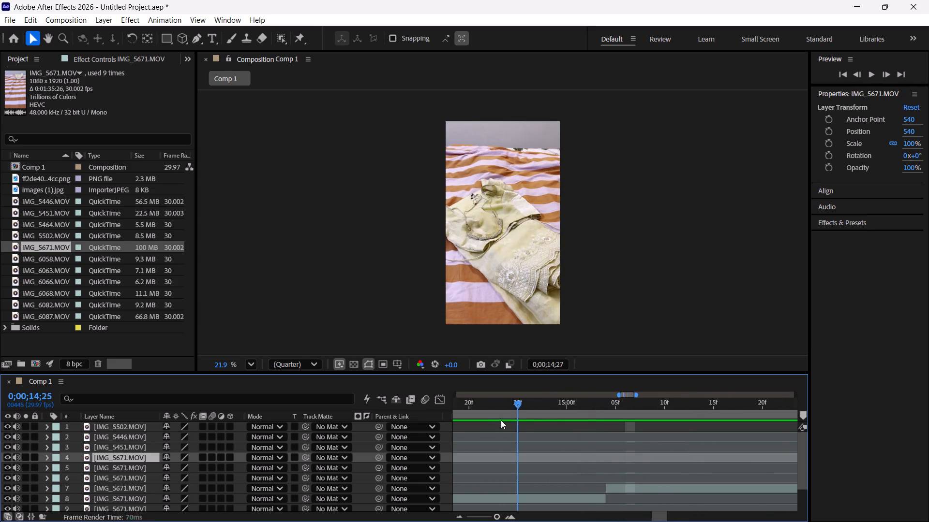
pyautogui.moveTo(501, 420); pyautogui.dragTo(476, 420)
pyautogui.press('space')
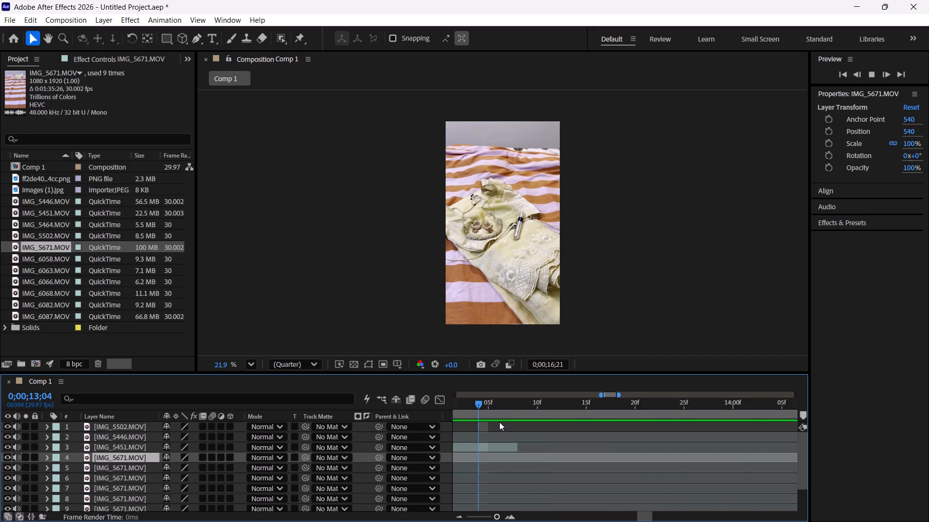
pyautogui.press('space')
pyautogui.moveTo(622, 404); pyautogui.dragTo(496, 424)
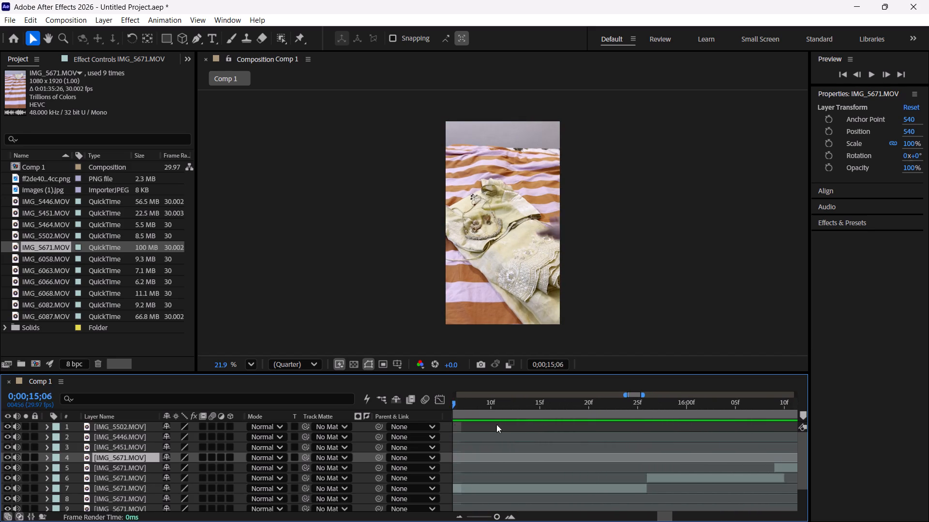
pyautogui.moveTo(496, 424); pyautogui.dragTo(742, 425)
pyautogui.press('space')
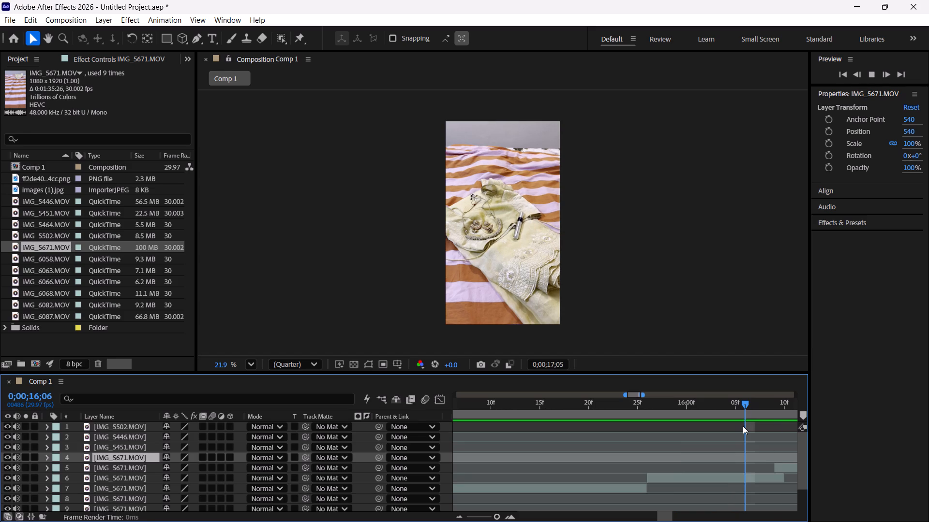
pyautogui.press('space')
# Split the last IMG_5671.MOV layer at 0;00;19;20, where the next item enters the frame, and delete the piece before the cut.
pyautogui.moveTo(622, 405); pyautogui.dragTo(423, 411)
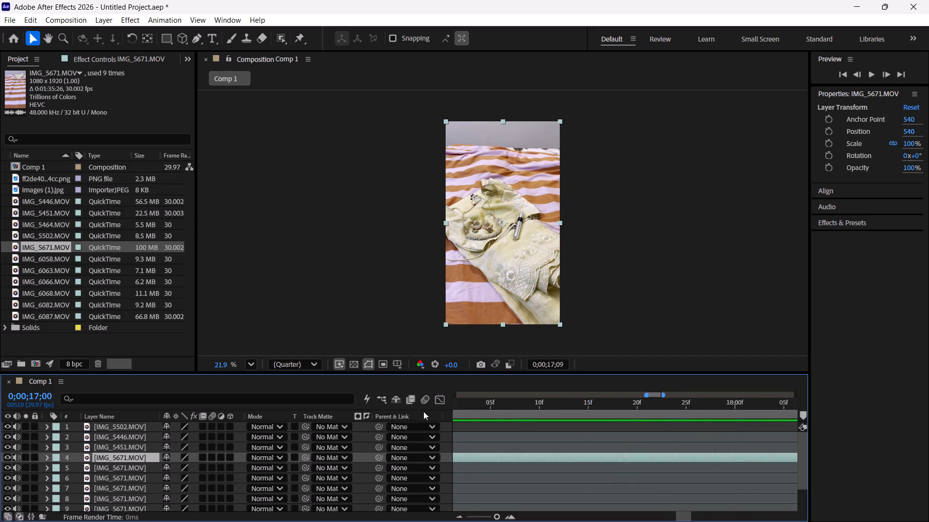
pyautogui.moveTo(423, 411); pyautogui.dragTo(796, 423)
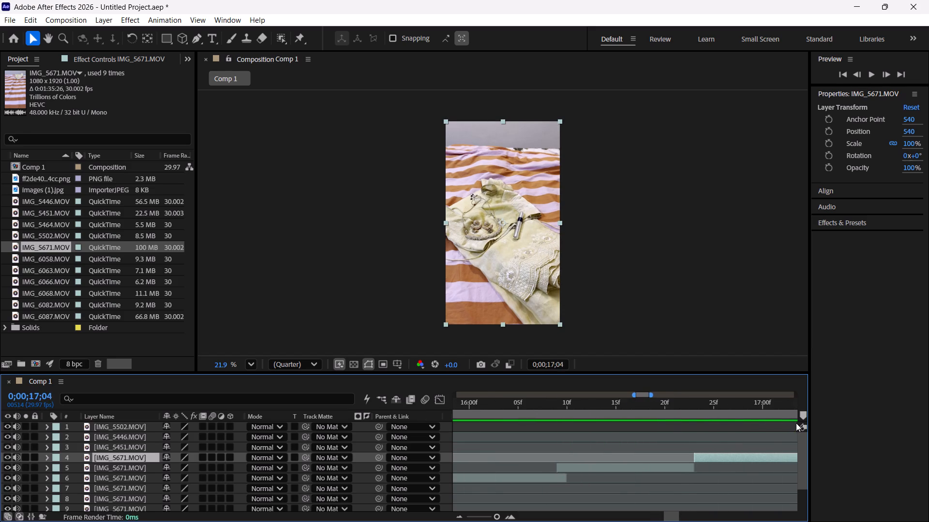
pyautogui.moveTo(796, 423); pyautogui.dragTo(661, 422)
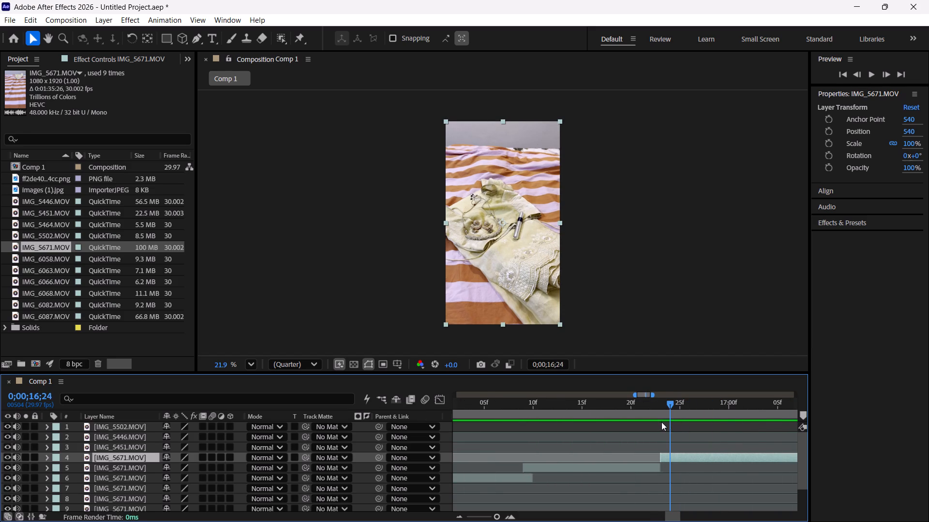
pyautogui.moveTo(661, 422); pyautogui.dragTo(580, 423)
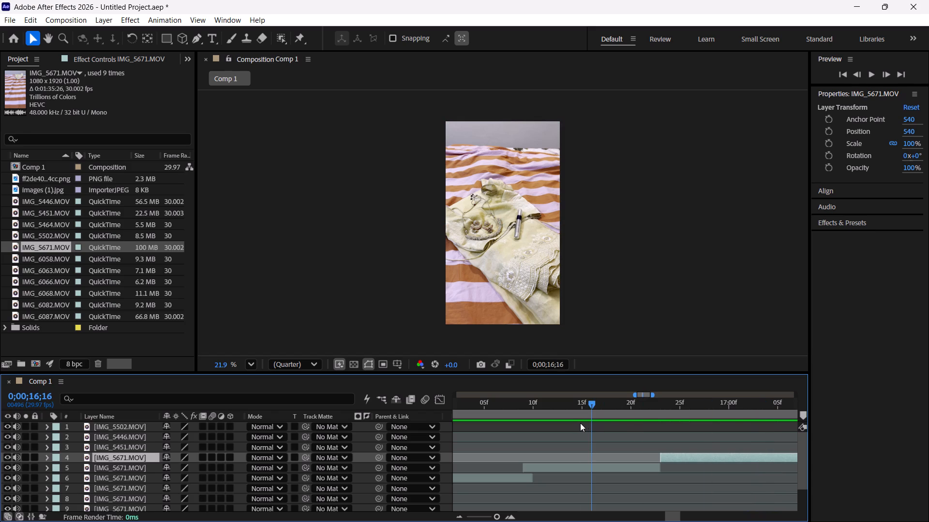
pyautogui.moveTo(580, 423); pyautogui.dragTo(666, 440)
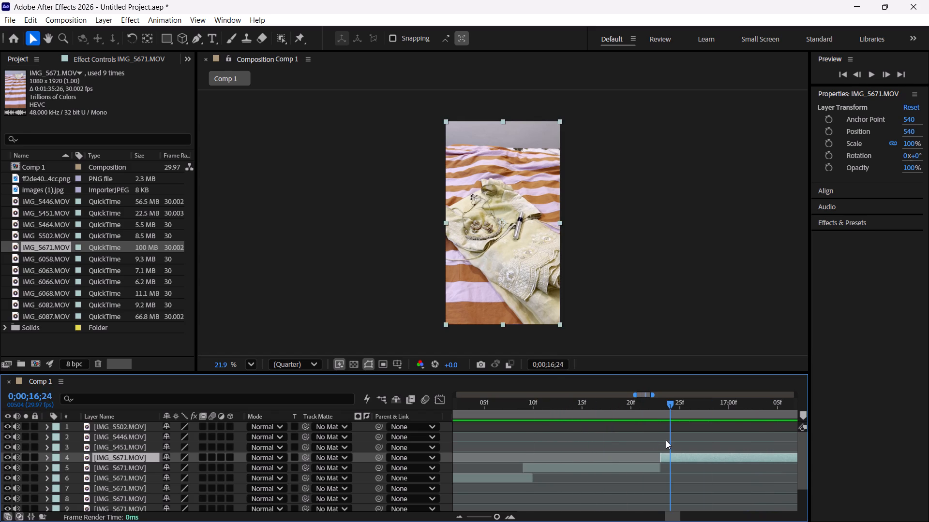
pyautogui.moveTo(666, 440); pyautogui.dragTo(821, 442)
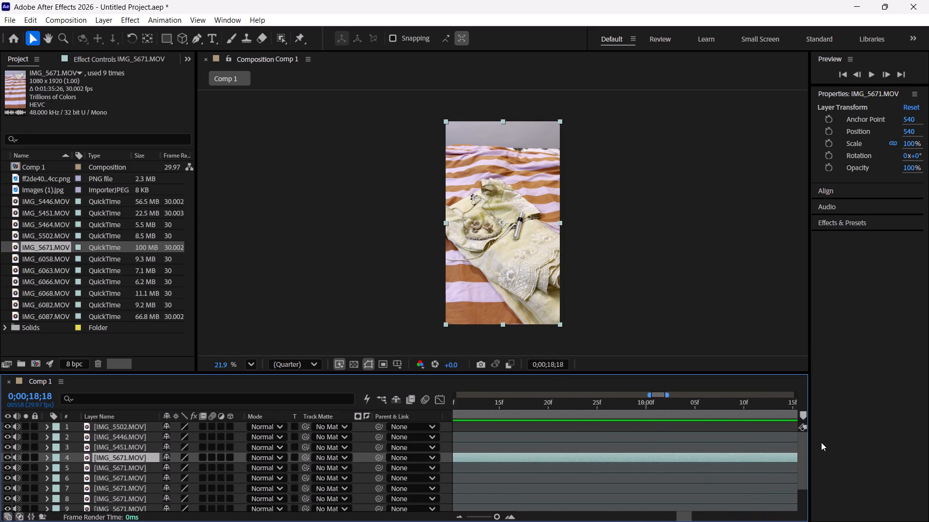
pyautogui.moveTo(821, 442); pyautogui.dragTo(594, 435)
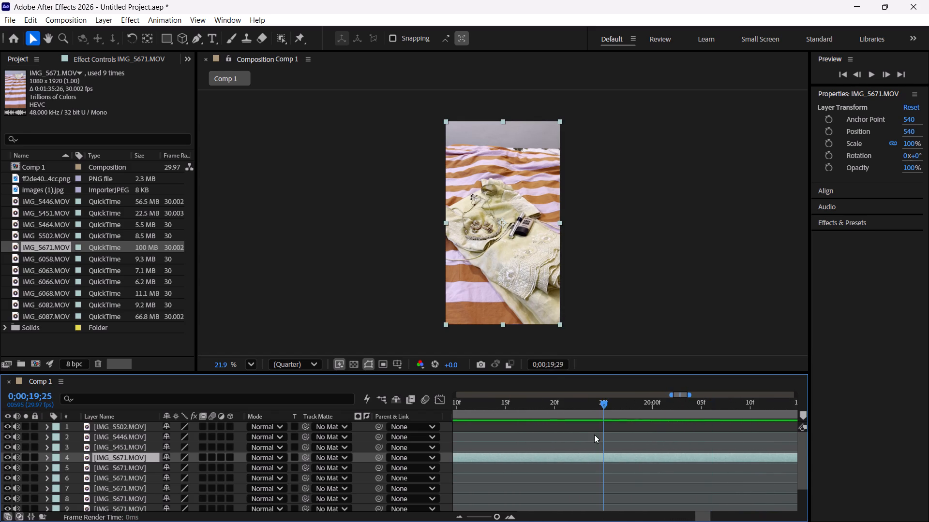
pyautogui.moveTo(594, 435); pyautogui.dragTo(551, 436)
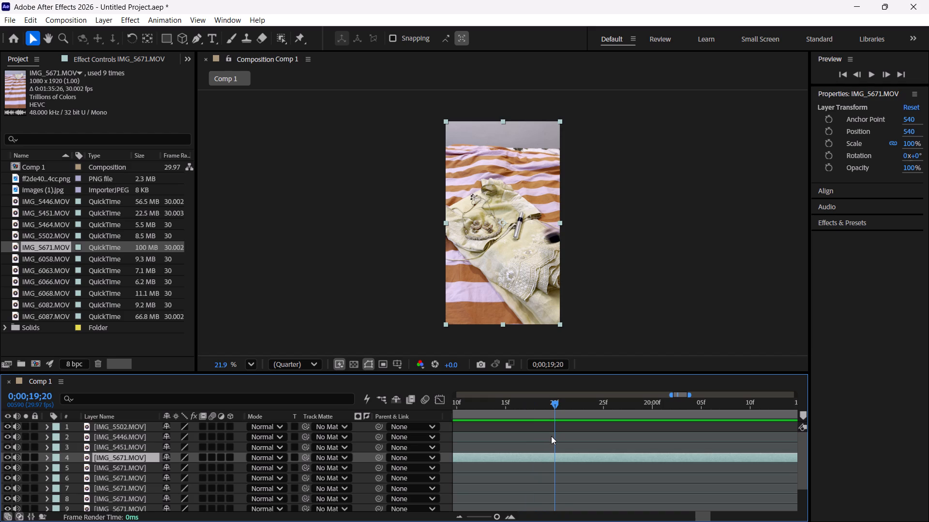
pyautogui.moveTo(551, 436); pyautogui.dragTo(551, 436)
pyautogui.press('z')
pyautogui.click(545, 467)
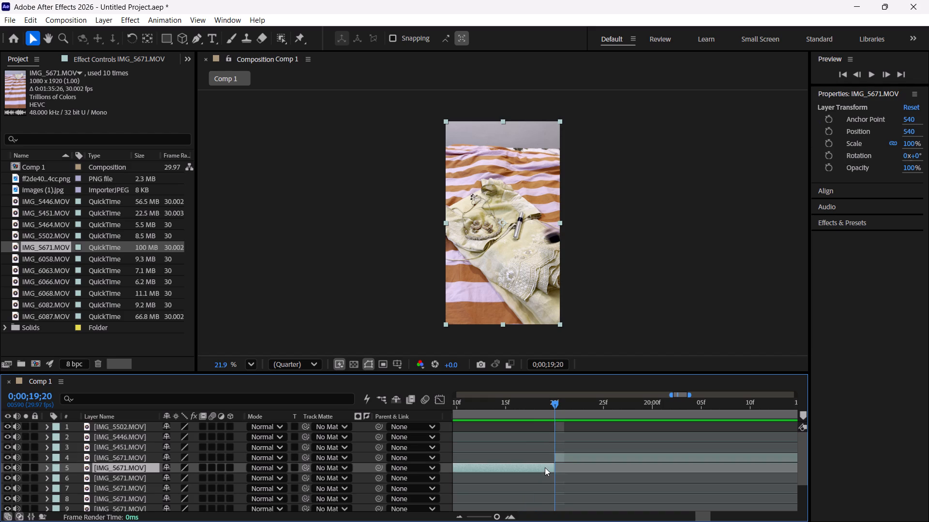
pyautogui.press('Delete')
# Preview the remaining IMG_5671.MOV segment and split it at 0;00;20;19, keeping both pieces.
pyautogui.press('space')
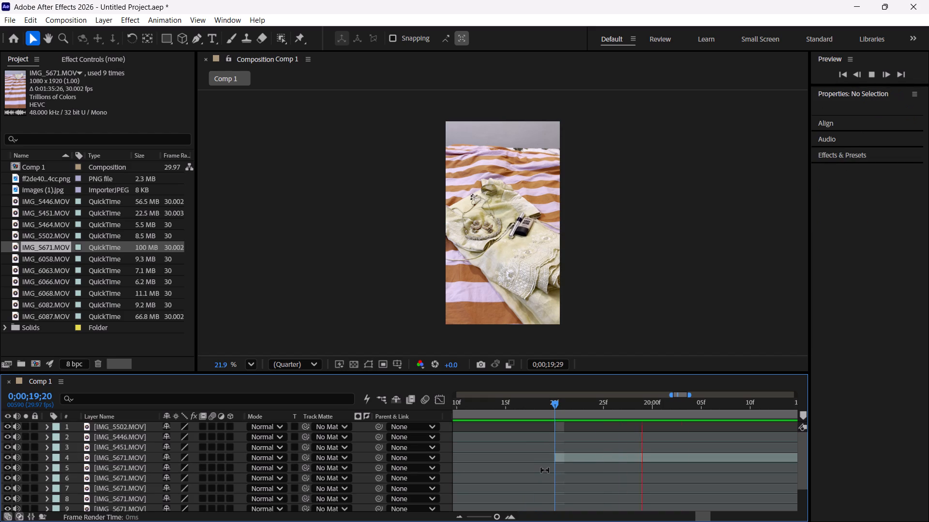
pyautogui.press('space')
pyautogui.click(624, 407)
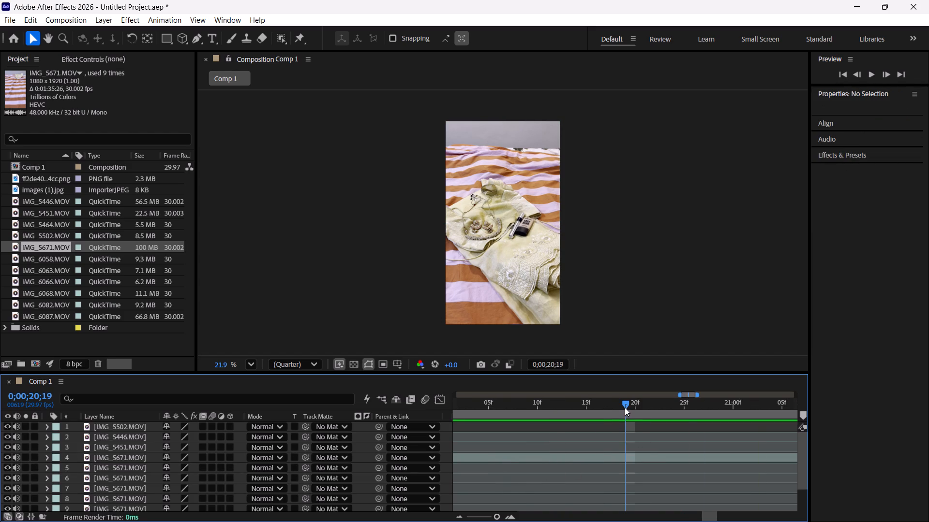
pyautogui.click(624, 457)
pyautogui.press('z')
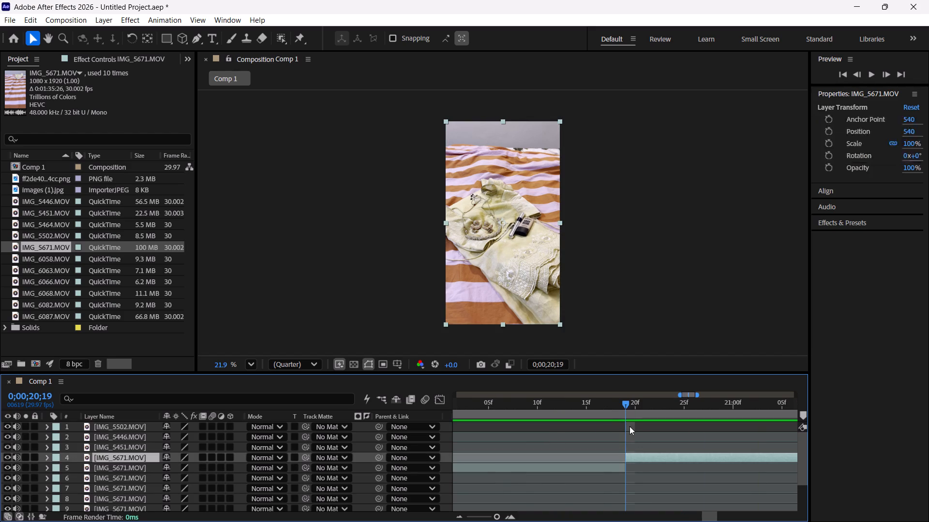
# Split the last IMG_5671.MOV layer at 0;00;21;29, as the red item is placed, and delete the piece before the cut.
pyautogui.moveTo(629, 404); pyautogui.dragTo(815, 407)
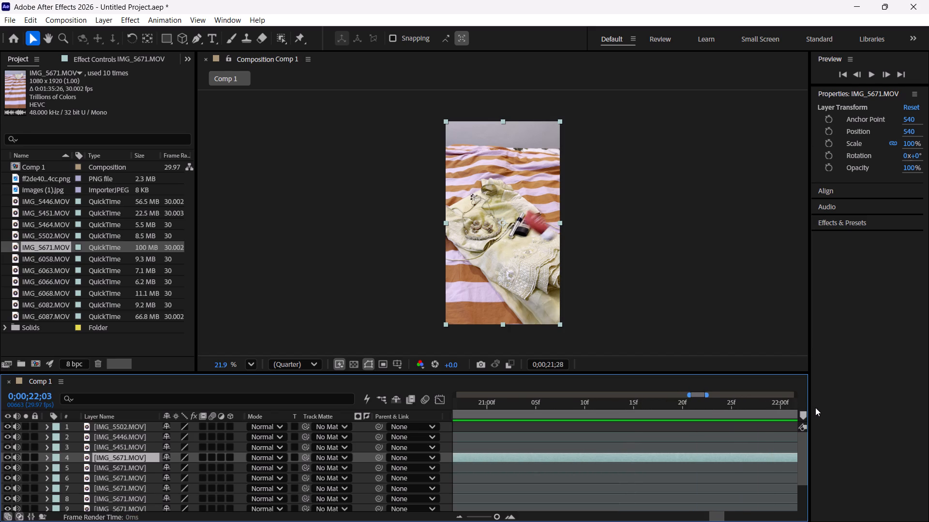
pyautogui.moveTo(815, 407); pyautogui.dragTo(599, 423)
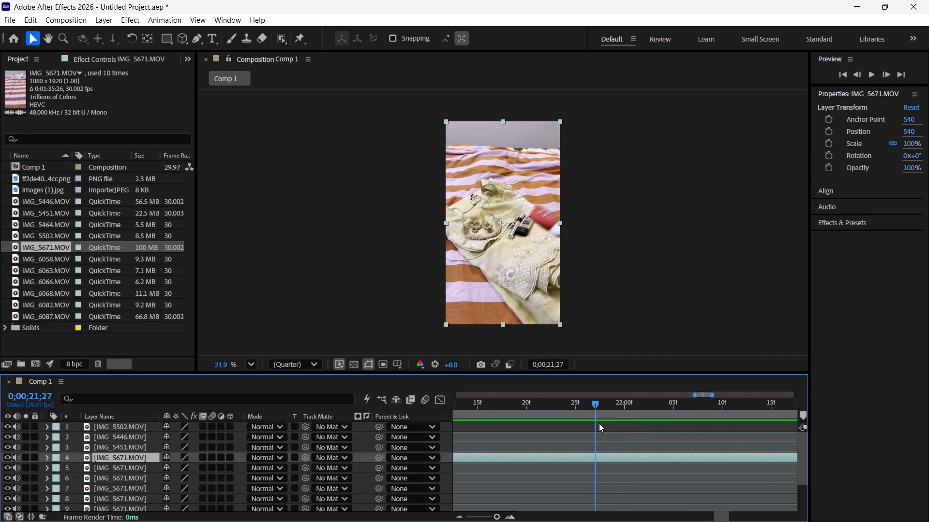
pyautogui.moveTo(599, 423); pyautogui.dragTo(615, 428)
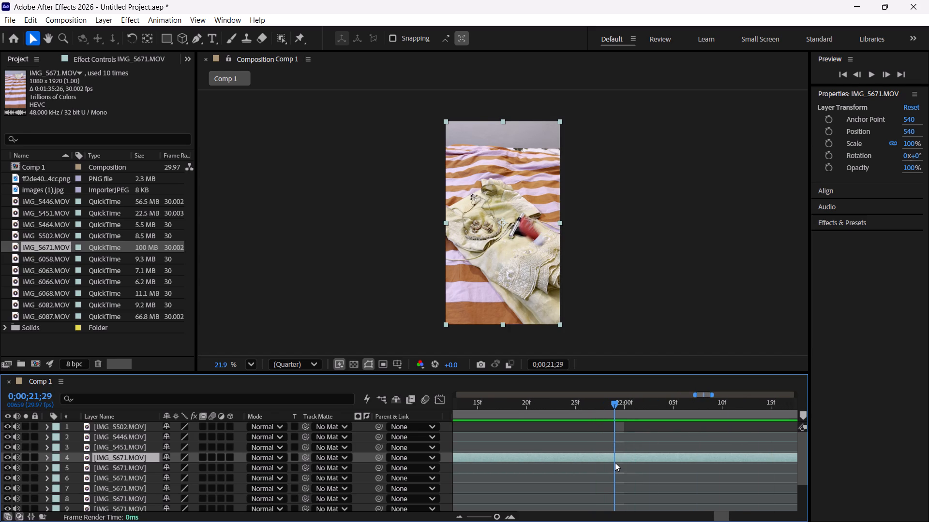
pyautogui.press('z')
pyautogui.click(608, 465)
pyautogui.press('Delete')
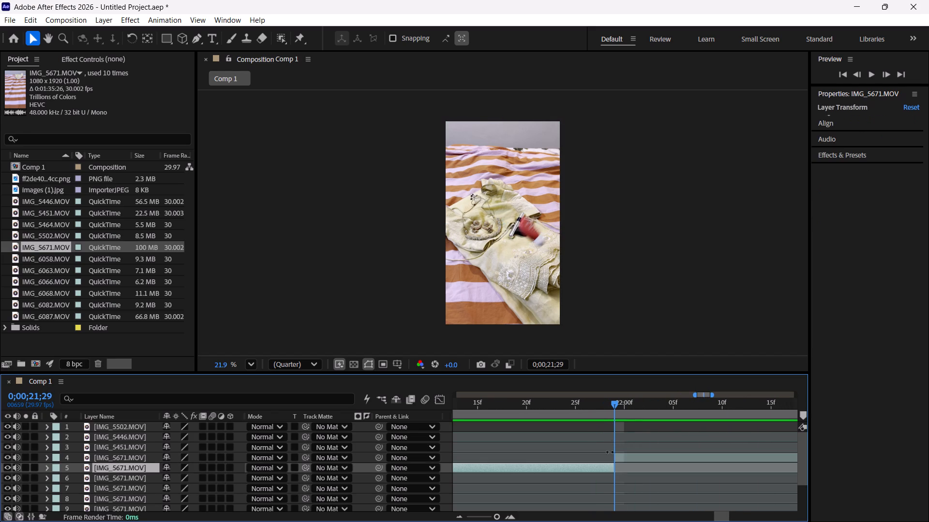
# Split the last IMG_5671.MOV layer at 0;00;22;08, after the red item is laid down, keeping both pieces.
pyautogui.moveTo(617, 408); pyautogui.dragTo(740, 411)
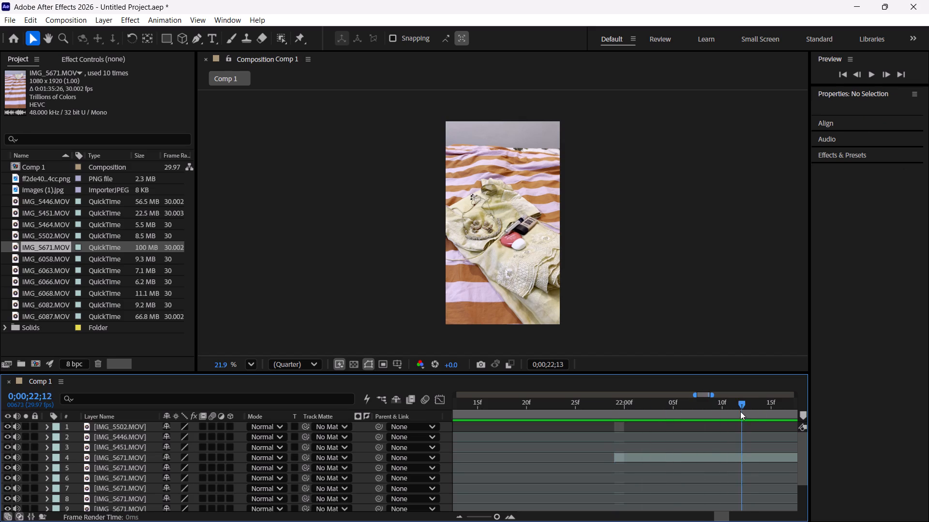
pyautogui.moveTo(740, 411); pyautogui.dragTo(708, 417)
pyautogui.click(712, 457)
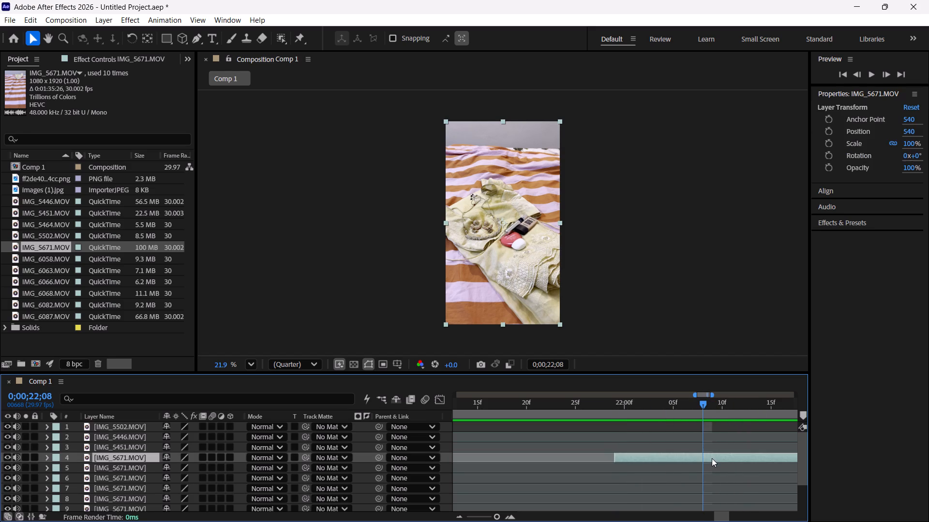
pyautogui.press('z')
# Split the last IMG_5671.MOV layer at 0;00;24;08, just before the white item arrives, and delete the piece before the cut.
pyautogui.moveTo(708, 410); pyautogui.dragTo(825, 415)
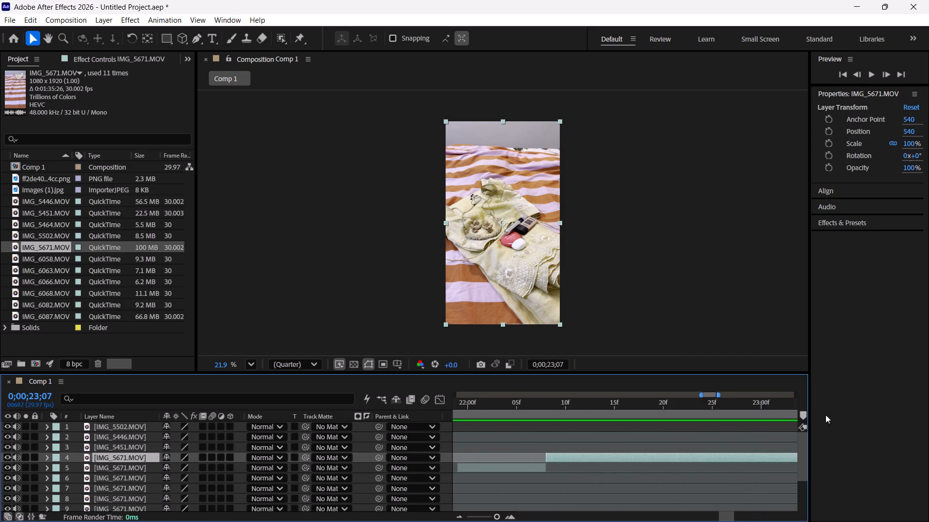
pyautogui.moveTo(825, 415); pyautogui.dragTo(677, 433)
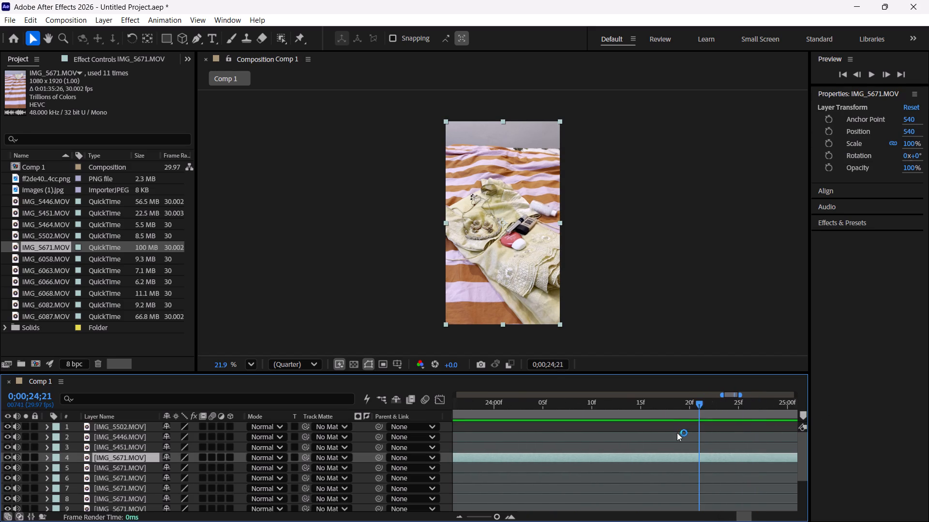
pyautogui.moveTo(677, 433); pyautogui.dragTo(577, 445)
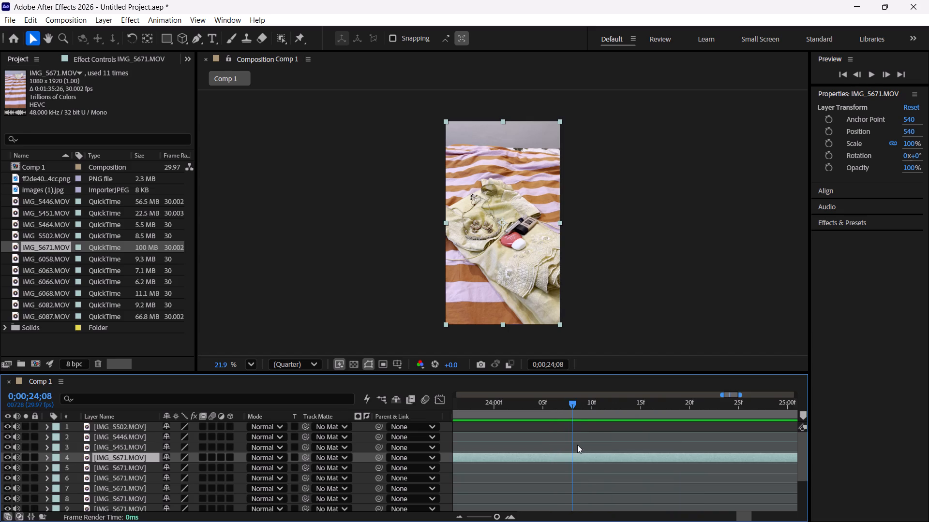
pyautogui.moveTo(577, 445); pyautogui.dragTo(600, 446)
pyautogui.moveTo(599, 408); pyautogui.dragTo(535, 411)
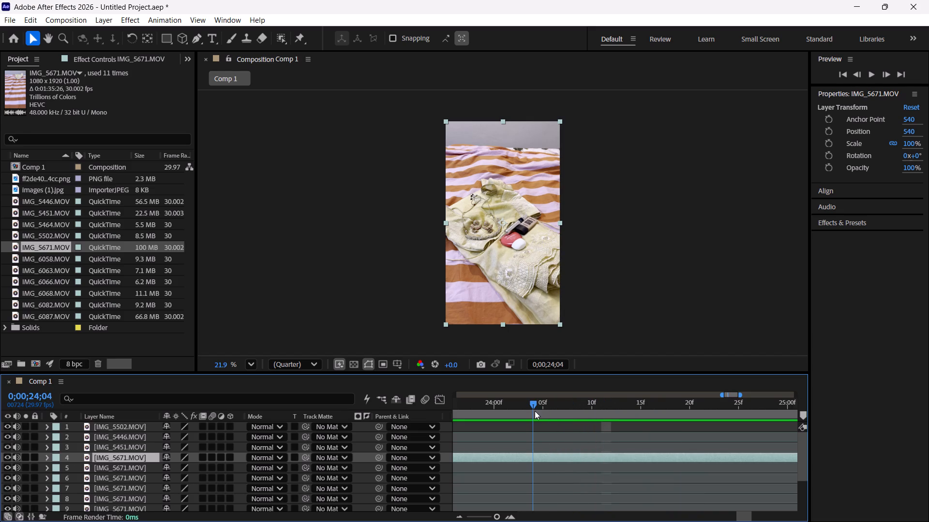
pyautogui.moveTo(535, 411); pyautogui.dragTo(567, 414)
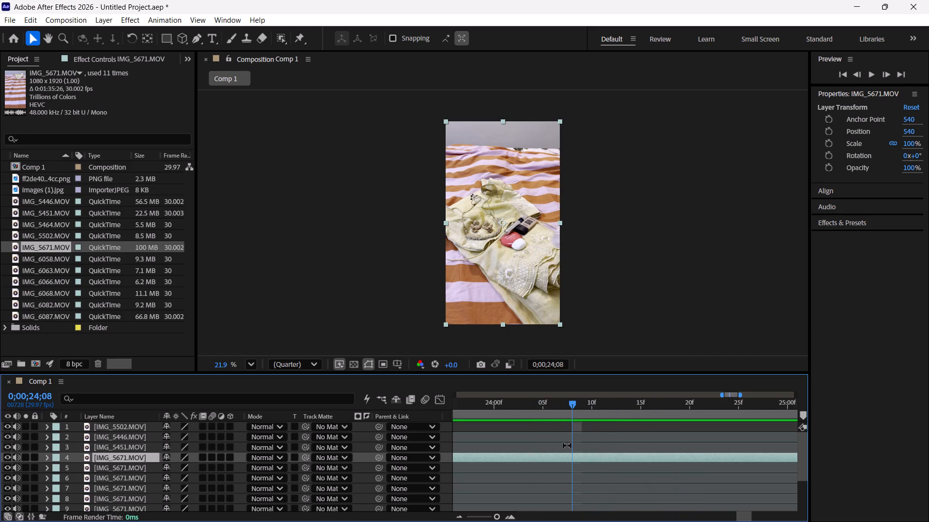
pyautogui.press('z')
pyautogui.click(556, 468)
pyautogui.press('Delete')
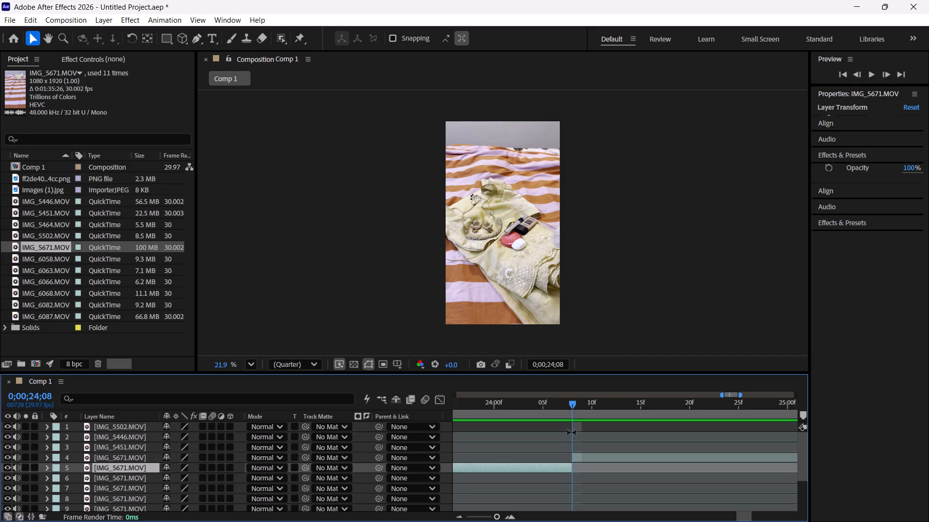
# Split the last IMG_5671.MOV layer at 0;00;24;17, once the white item is in place, keeping both pieces.
pyautogui.moveTo(574, 408); pyautogui.dragTo(661, 407)
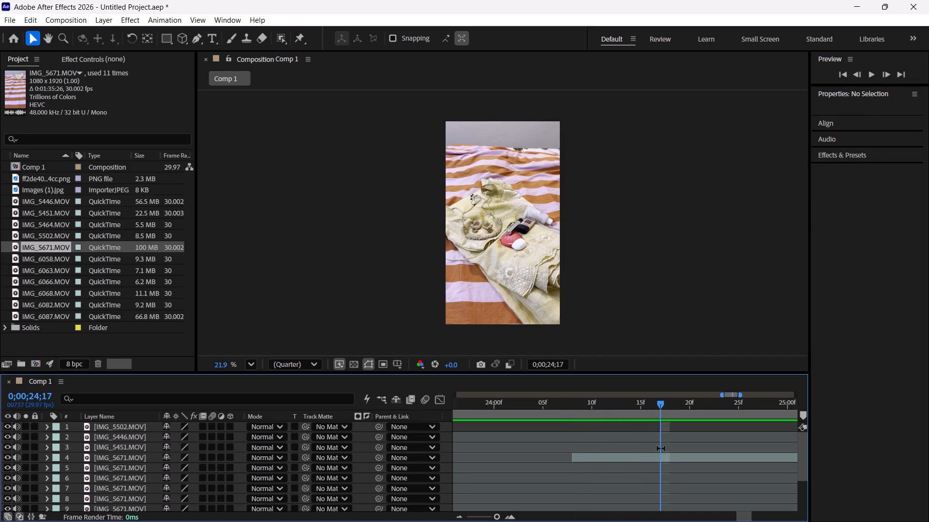
pyautogui.click(662, 456)
pyautogui.press('z')
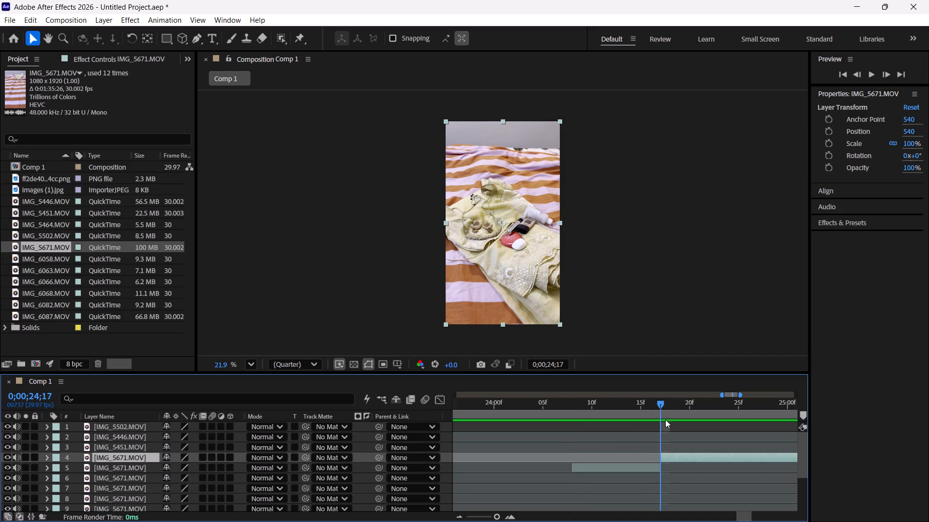
# Split the last IMG_5671.MOV layer at 0;00;28;10, just as the white bottle appears, and delete the piece before the cut.
pyautogui.moveTo(663, 401); pyautogui.dragTo(797, 419)
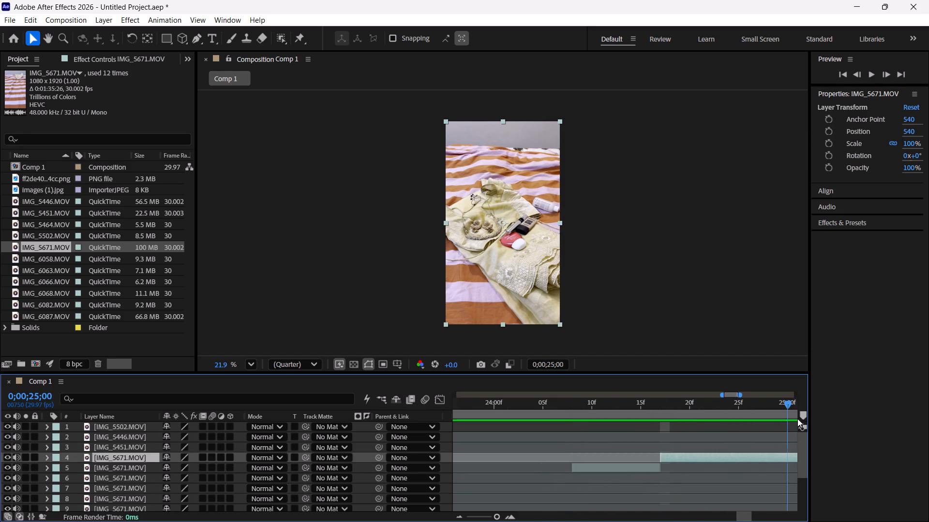
pyautogui.moveTo(797, 419); pyautogui.dragTo(812, 419)
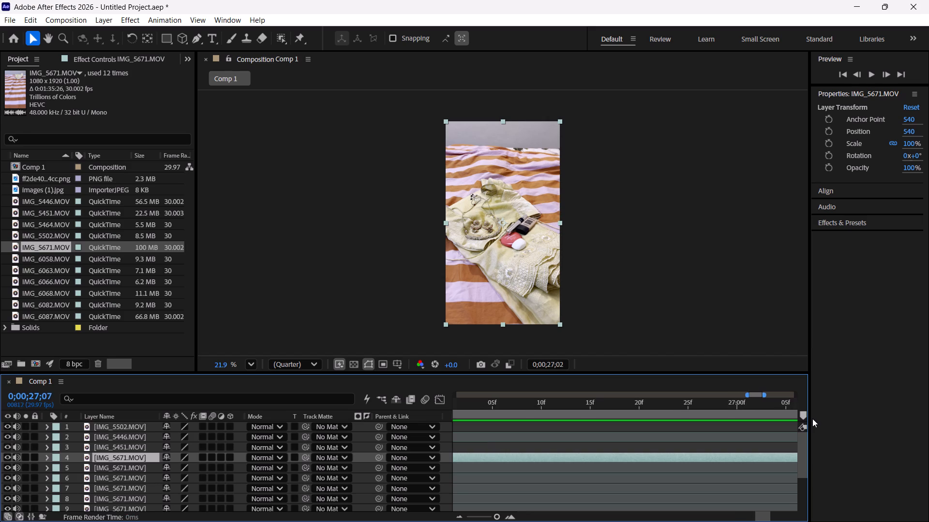
pyautogui.moveTo(812, 419); pyautogui.dragTo(484, 434)
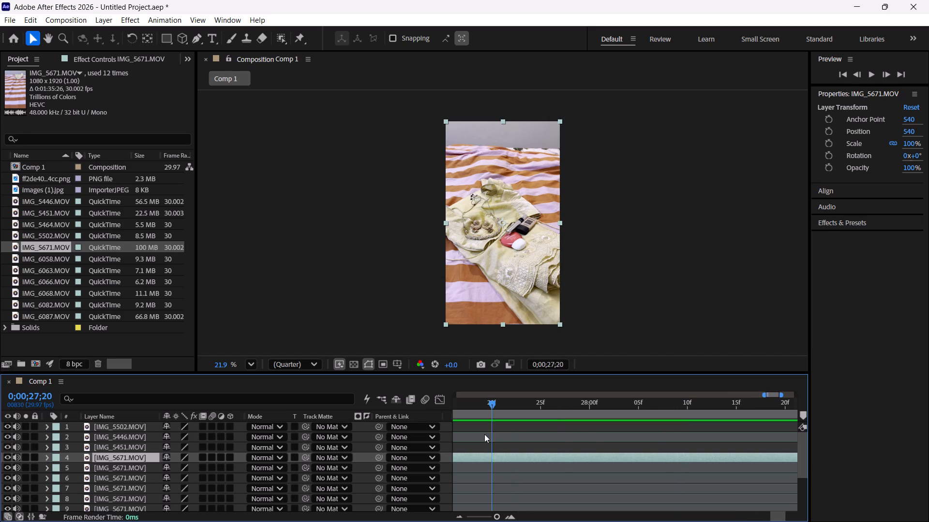
pyautogui.moveTo(484, 434); pyautogui.dragTo(538, 434)
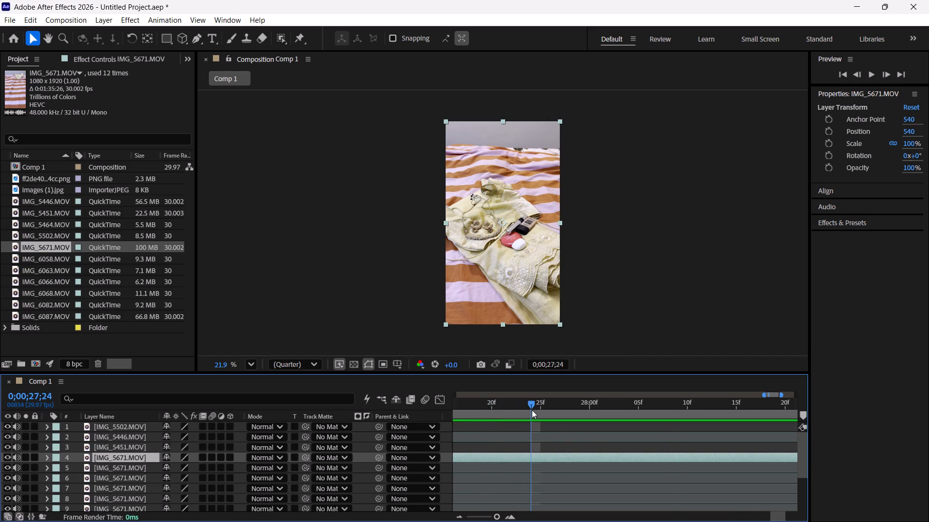
pyautogui.moveTo(532, 407); pyautogui.dragTo(701, 415)
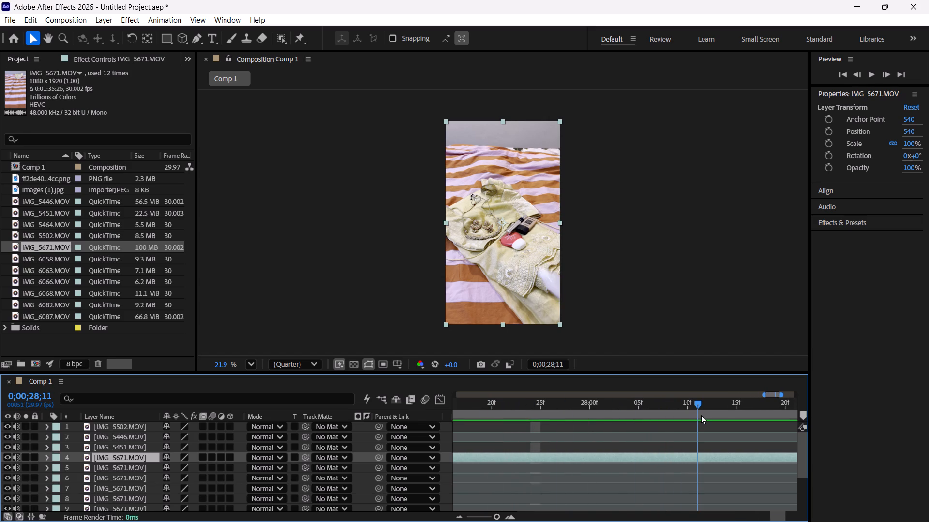
pyautogui.moveTo(701, 415); pyautogui.dragTo(685, 420)
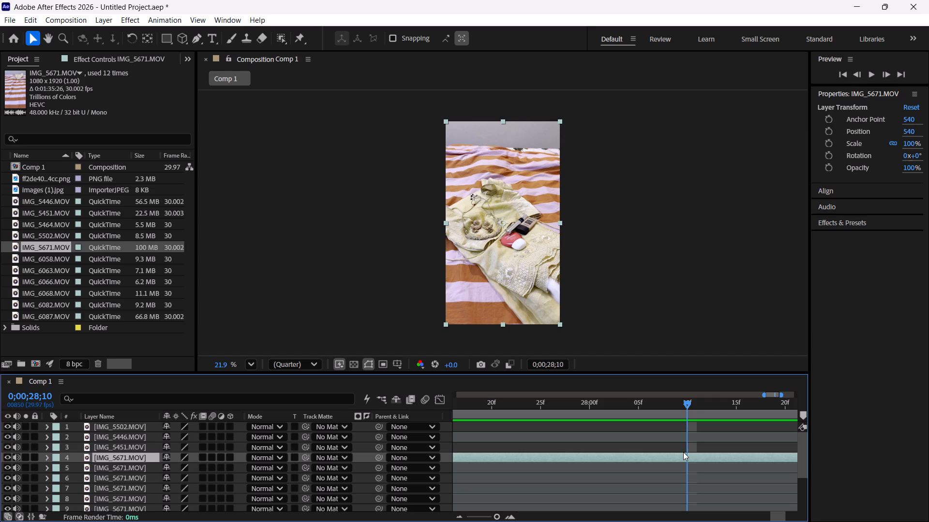
pyautogui.press('z')
pyautogui.click(674, 466)
pyautogui.press('Delete')
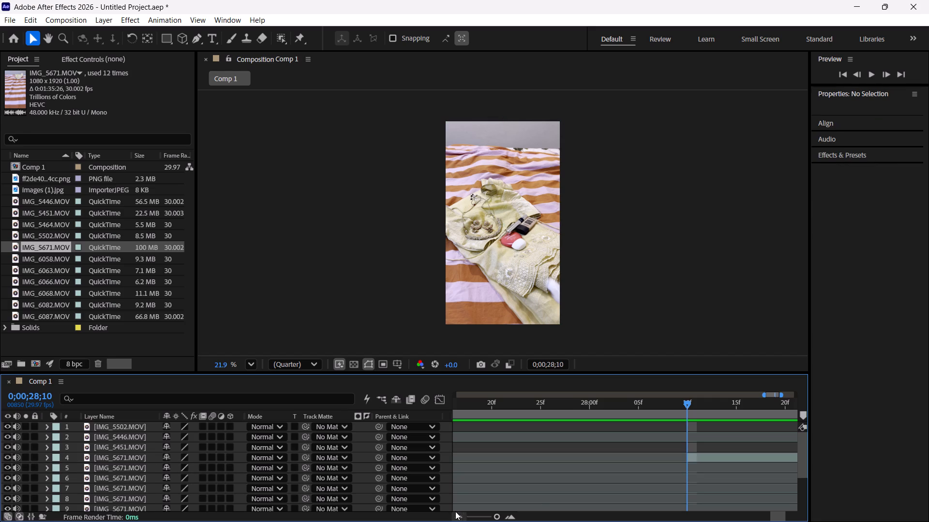
# Delete the short IMG_5671.MOV segment running from 0;00;24;08 to 0;00;24;17.
pyautogui.tripleClick(454, 511)
pyautogui.click(551, 467)
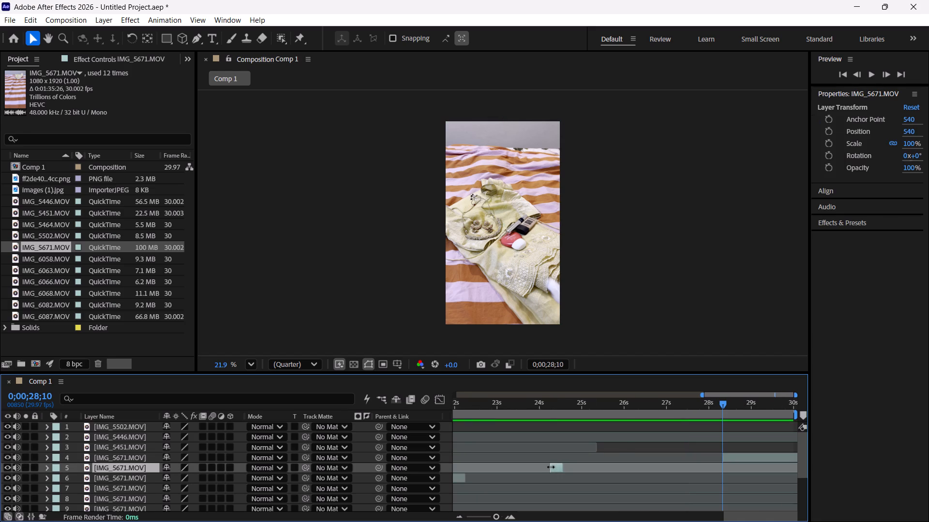
pyautogui.press('Delete')
# Split the last IMG_5671.MOV layer at 0;00;28;21, as the hand lays the bottle down, and delete the piece before the cut.
pyautogui.press('space')
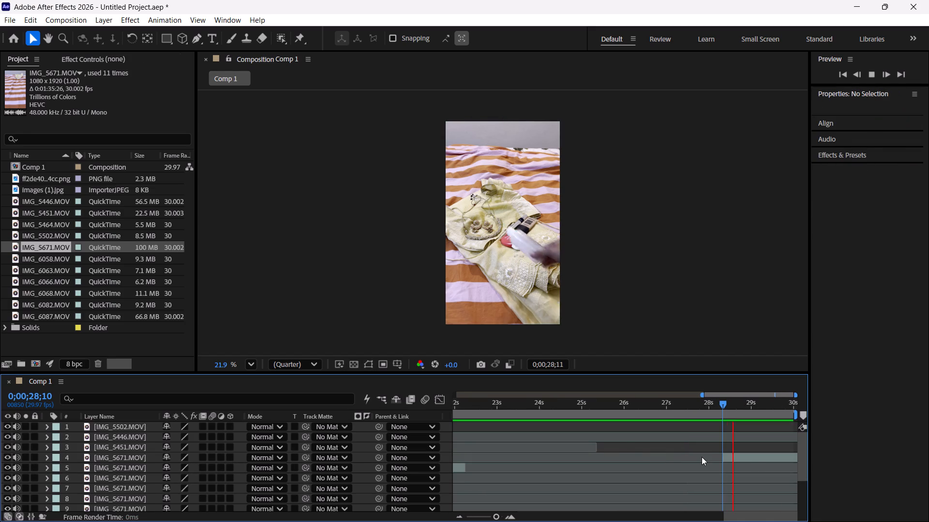
pyautogui.press('space')
pyautogui.moveTo(756, 407); pyautogui.dragTo(747, 407)
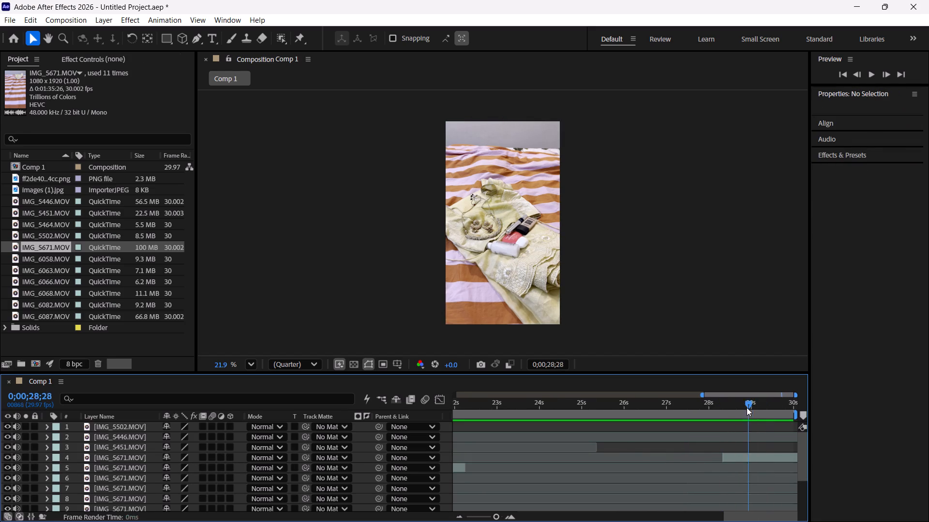
pyautogui.moveTo(747, 407); pyautogui.dragTo(750, 413)
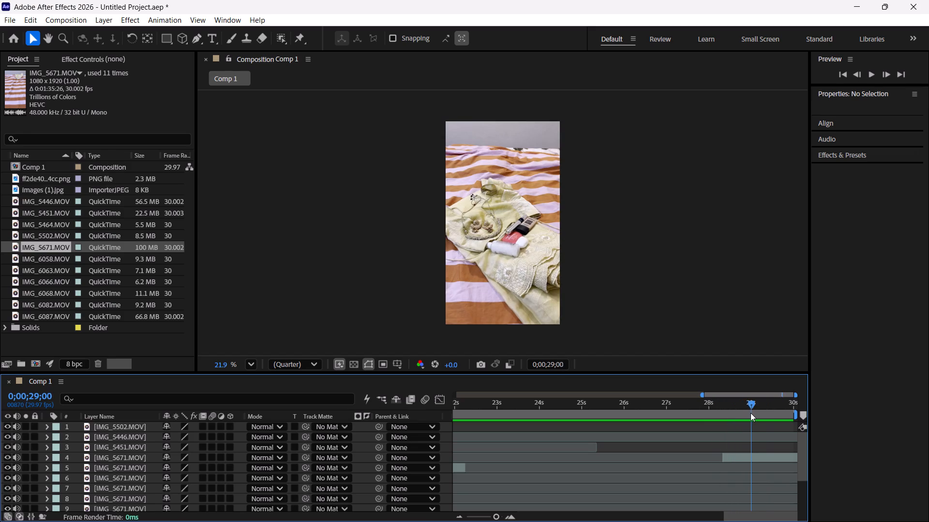
pyautogui.moveTo(750, 413); pyautogui.dragTo(735, 417)
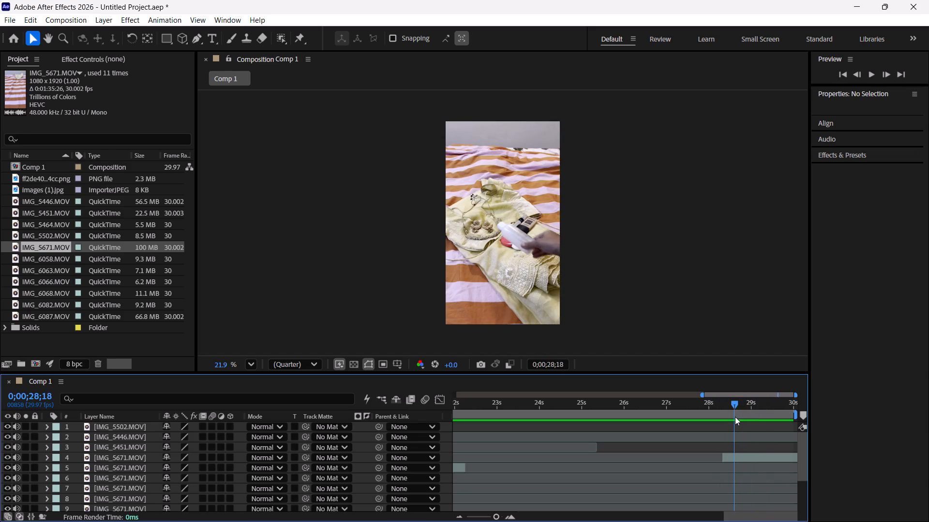
pyautogui.moveTo(735, 417); pyautogui.dragTo(739, 417)
pyautogui.click(755, 453)
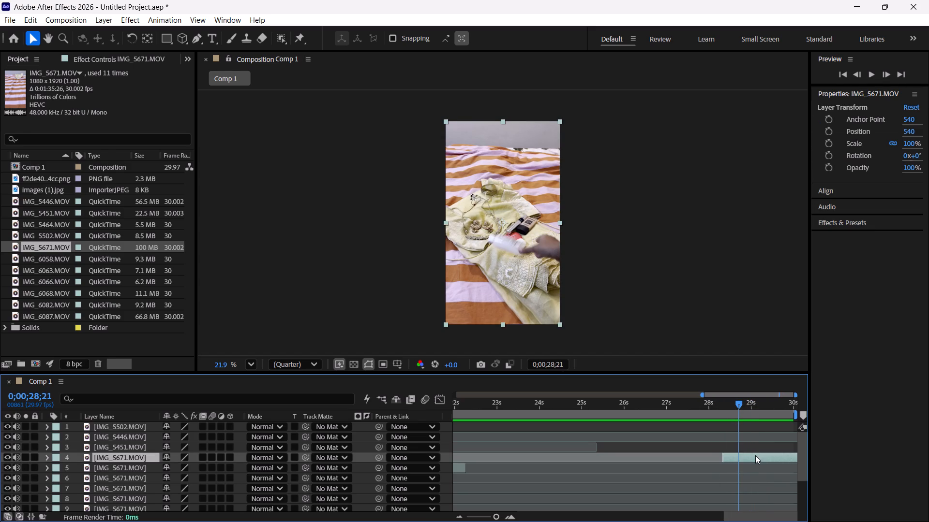
pyautogui.press('z')
pyautogui.click(739, 464)
pyautogui.press('Delete')
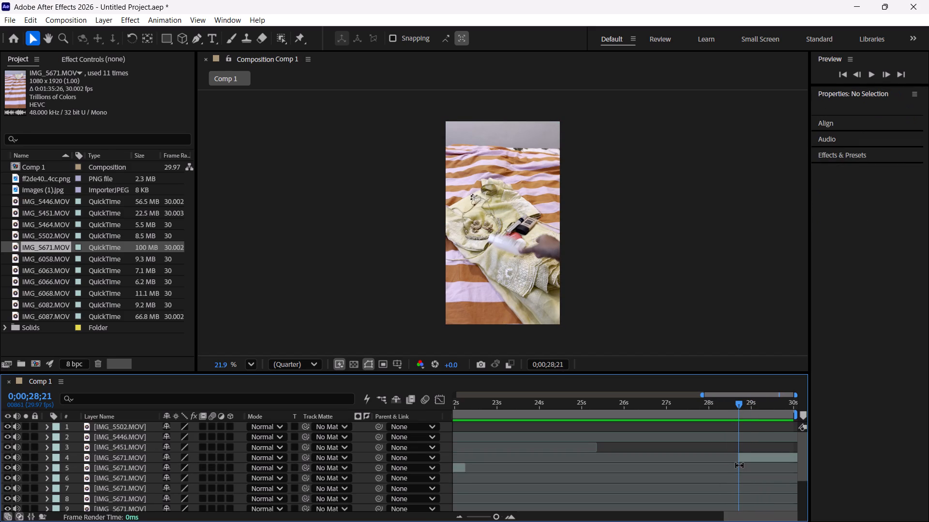
# Split the last IMG_5671.MOV layer at 0;00;29;18, once the white bottle is in place, keeping both pieces.
pyautogui.press('space')
pyautogui.press('space')
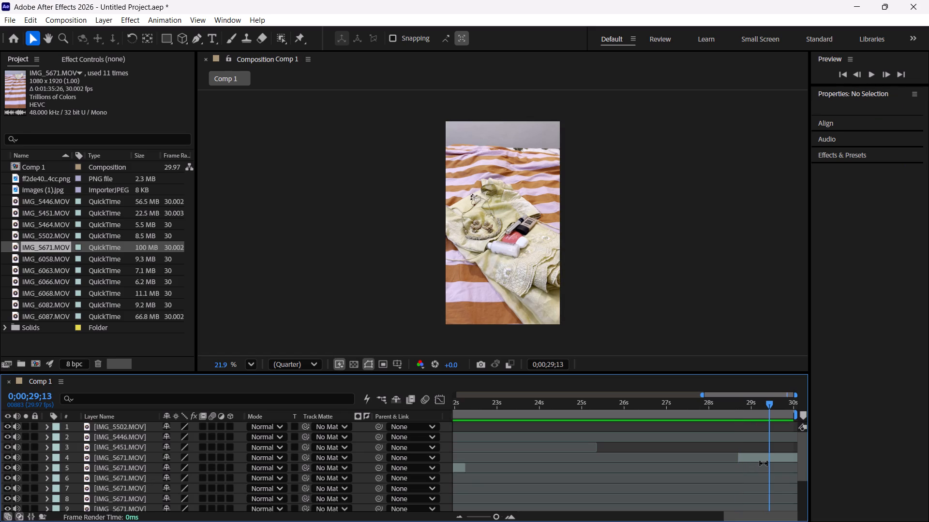
pyautogui.press('space')
pyautogui.press('space')
pyautogui.click(778, 458)
pyautogui.press('z')
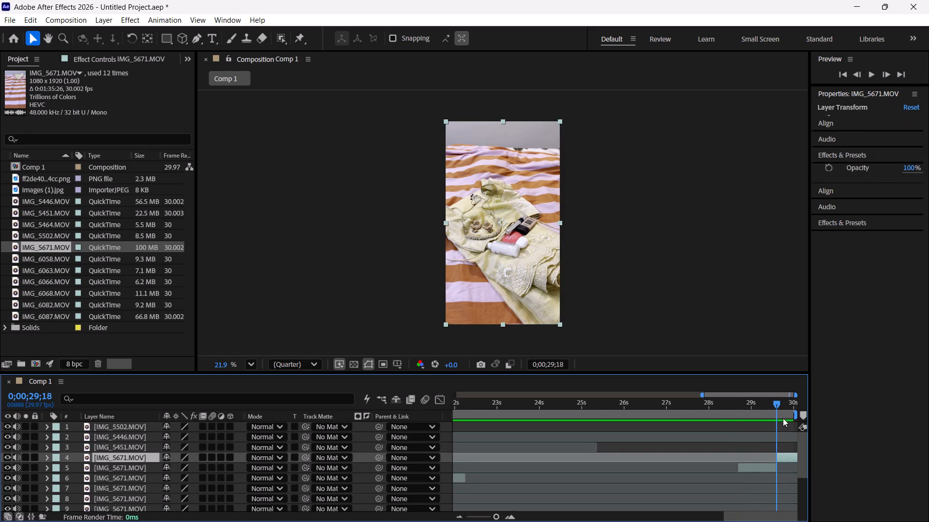
# Move the white bottle segment earlier so it starts where the previous IMG_5671.MOV segment ends, at about 0;00;22;08.
pyautogui.moveTo(780, 402); pyautogui.dragTo(813, 411)
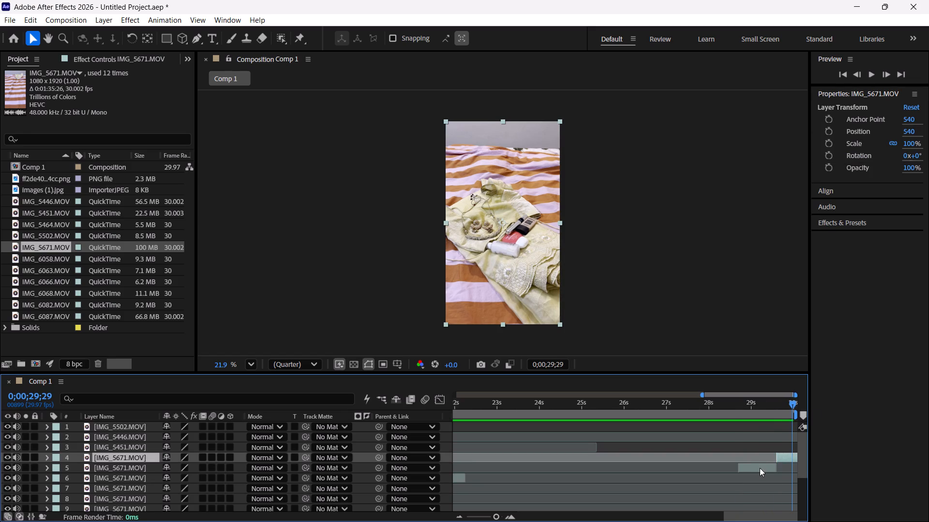
pyautogui.click(760, 468)
pyautogui.moveTo(760, 468); pyautogui.dragTo(515, 483)
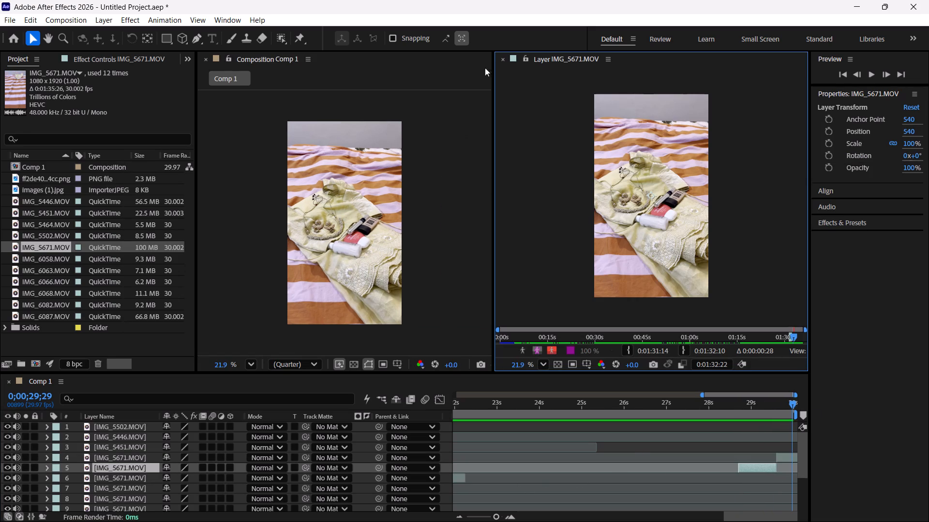
pyautogui.click(500, 58)
pyautogui.moveTo(757, 471); pyautogui.dragTo(749, 470)
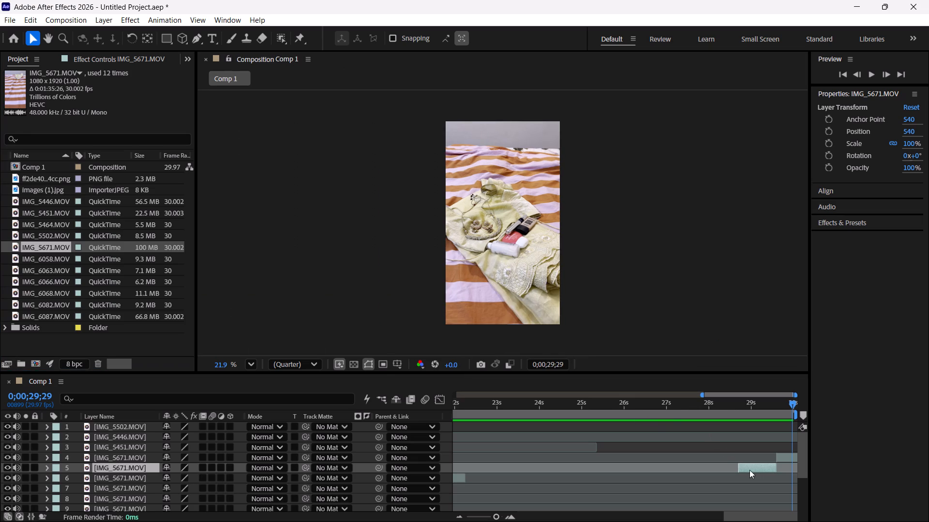
pyautogui.moveTo(749, 470); pyautogui.dragTo(485, 471)
# Preview the leftover tail of IMG_5671.MOV right behind the white bottle segment, and delete that tail piece.
pyautogui.moveTo(789, 455); pyautogui.dragTo(590, 459)
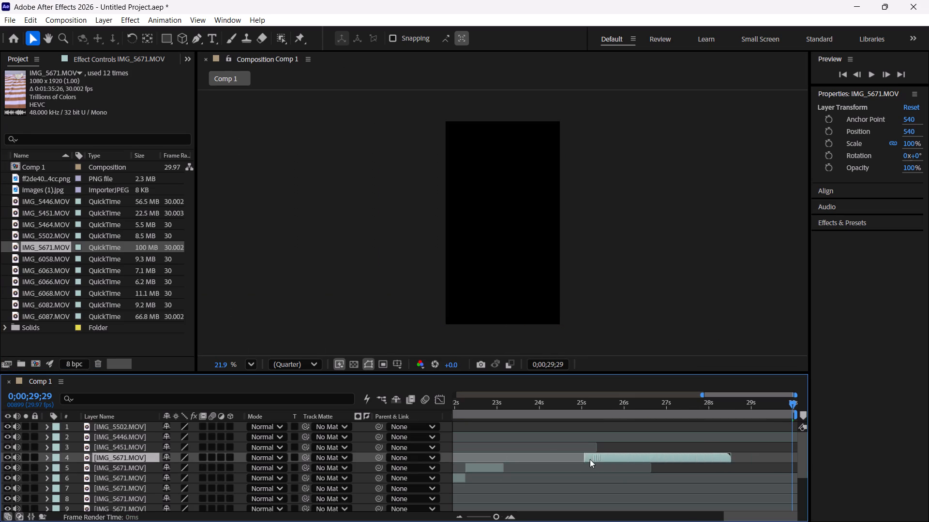
pyautogui.moveTo(590, 459); pyautogui.dragTo(523, 458)
pyautogui.click(507, 398)
pyautogui.press('space')
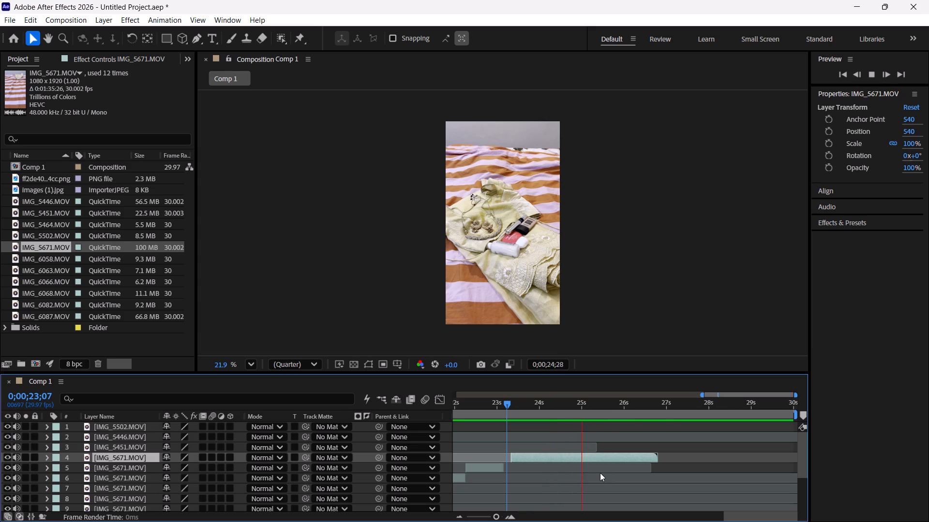
pyautogui.press('space')
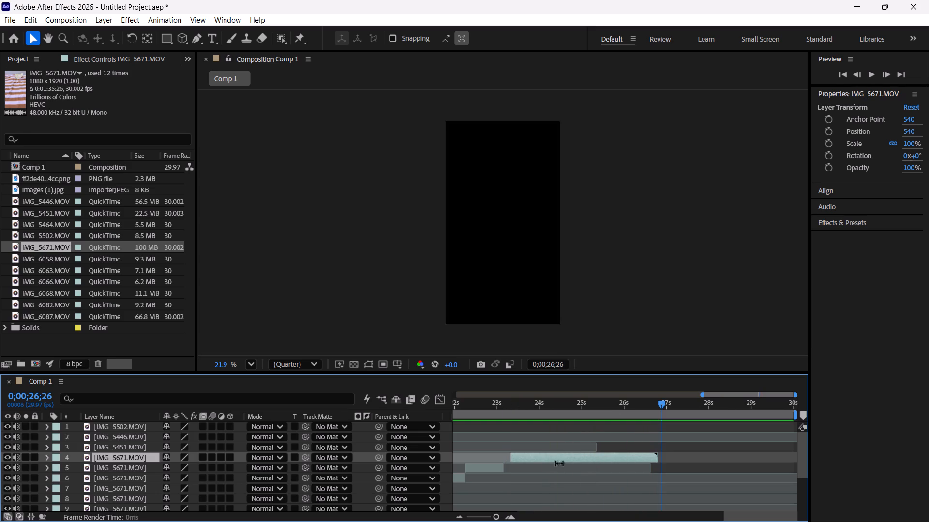
pyautogui.click(550, 460)
pyautogui.press('Delete')
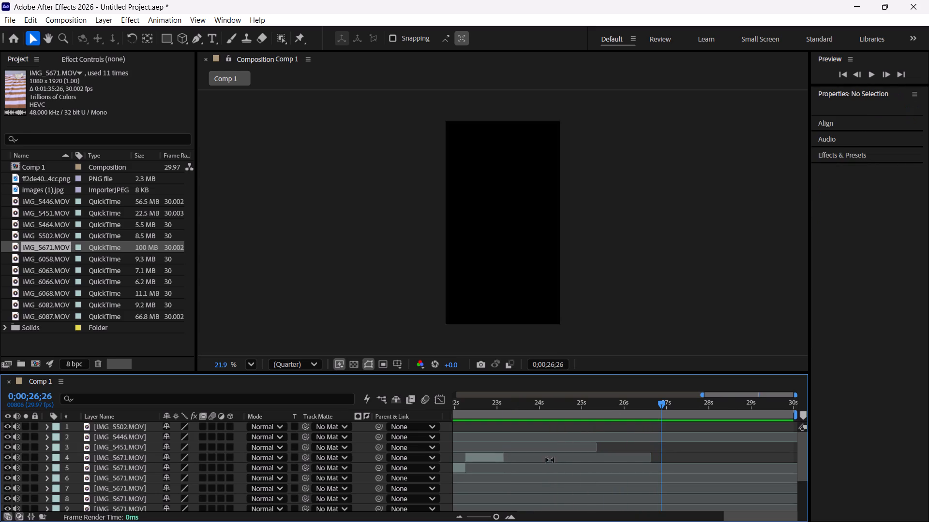
# Move the last three IMG_5671.MOV segments earlier to close their gaps, starting at about 0;00;16;22, 0;00;17;20 and 0;00;18;00.
pyautogui.moveTo(550, 460); pyautogui.dragTo(836, 461, button='middle')
pyautogui.moveTo(661, 479); pyautogui.dragTo(551, 489)
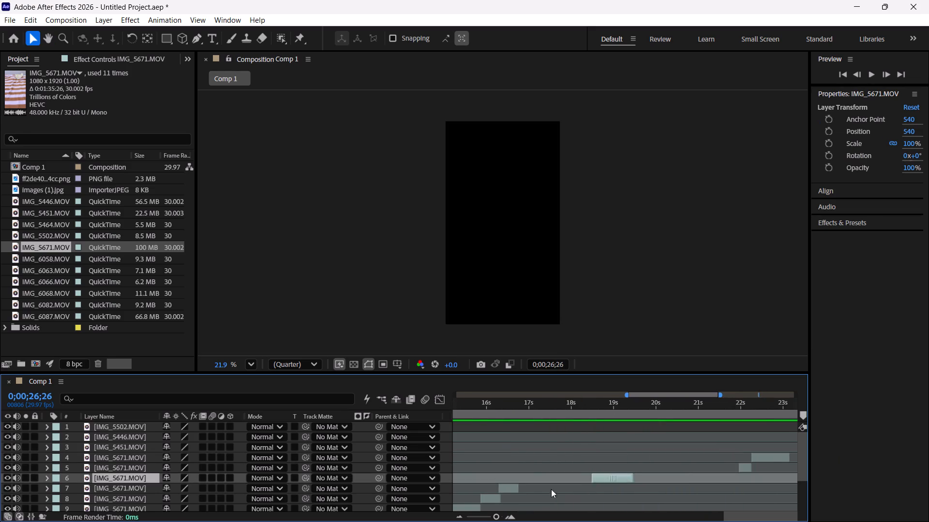
pyautogui.moveTo(551, 489); pyautogui.dragTo(537, 498)
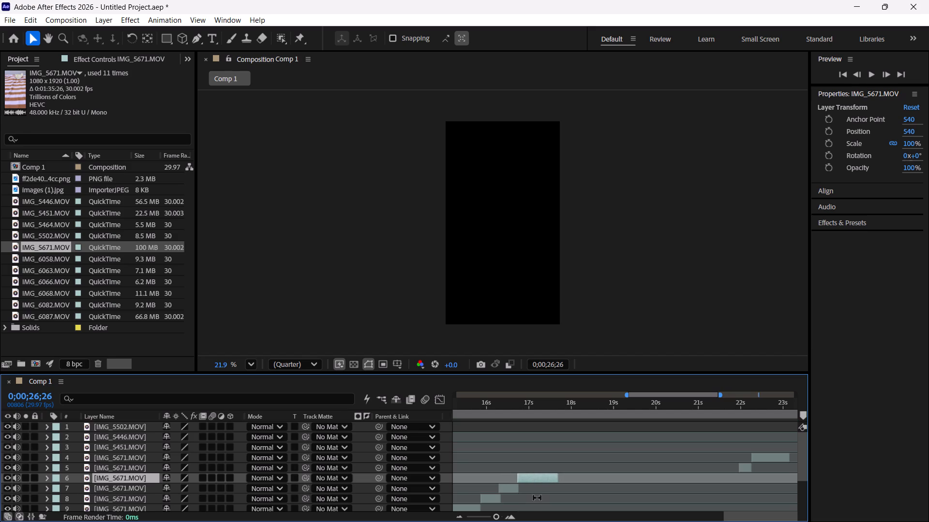
pyautogui.moveTo(745, 469); pyautogui.dragTo(572, 470)
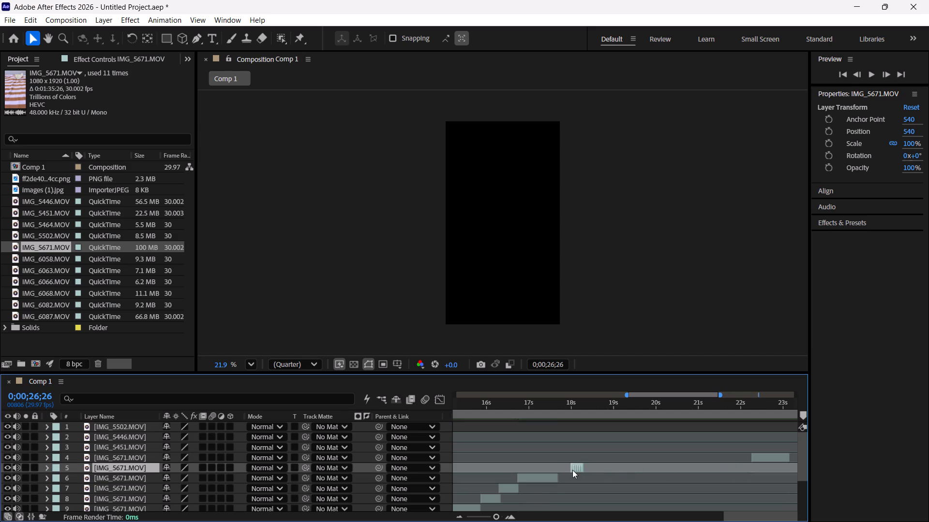
pyautogui.moveTo(572, 470); pyautogui.dragTo(563, 471)
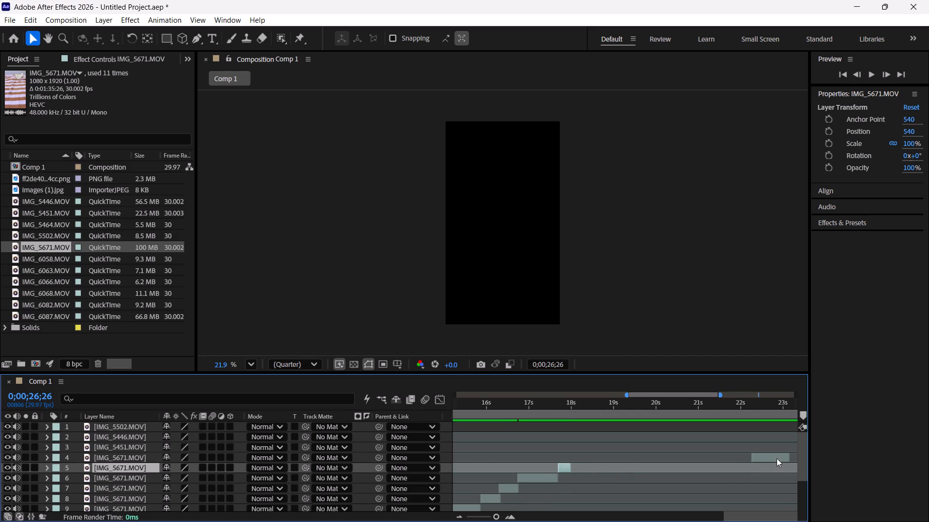
pyautogui.moveTo(777, 458); pyautogui.dragTo(596, 460)
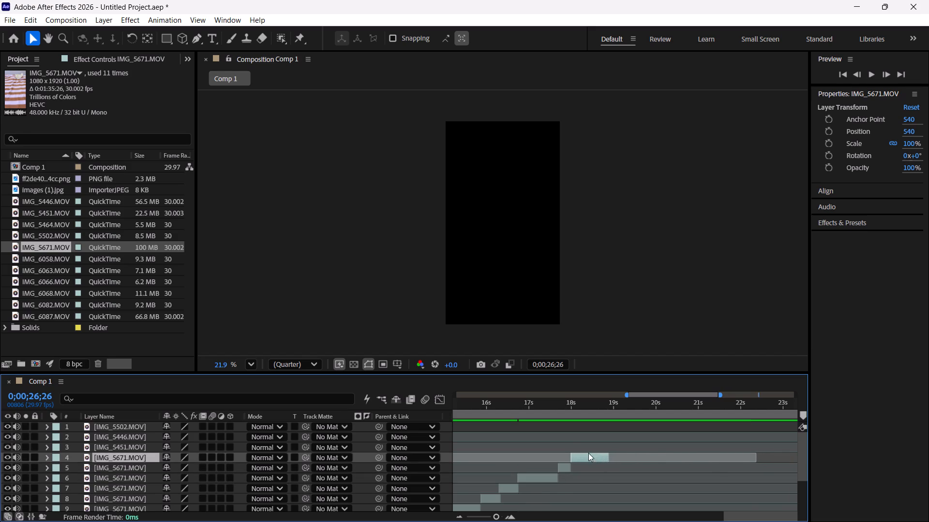
# Nudge the last three IMG_5671.MOV segments exactly end to end, starting at 0;00;16;23, 0;00;17;22 and 0;00;18;01.
pyautogui.click(505, 411)
pyautogui.tripleClick(515, 516)
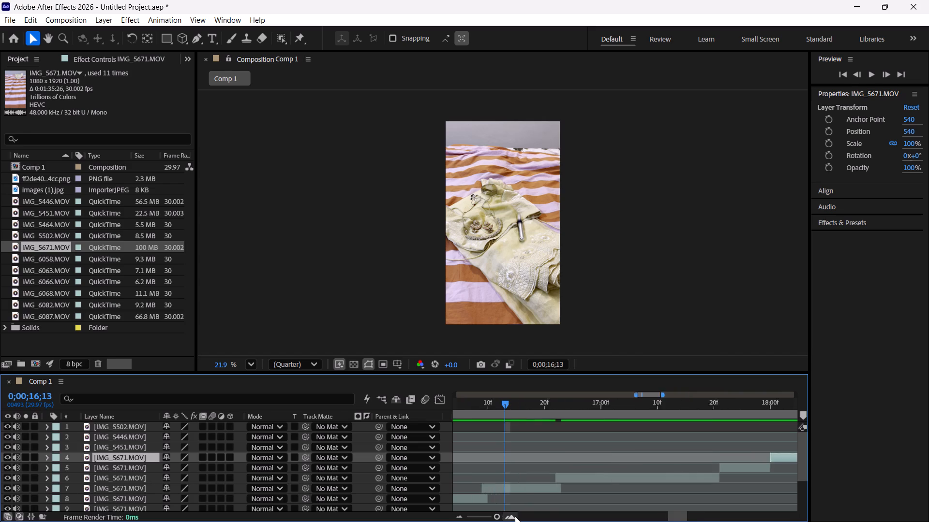
pyautogui.click(515, 516)
pyautogui.moveTo(715, 479); pyautogui.dragTo(734, 482)
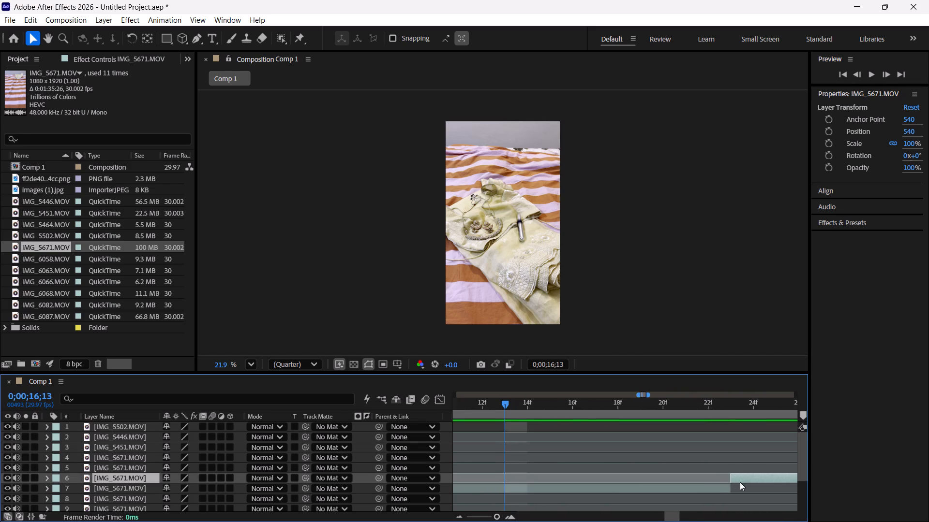
pyautogui.moveTo(740, 482); pyautogui.dragTo(393, 479, button='middle')
pyautogui.moveTo(734, 437); pyautogui.dragTo(478, 463, button='middle')
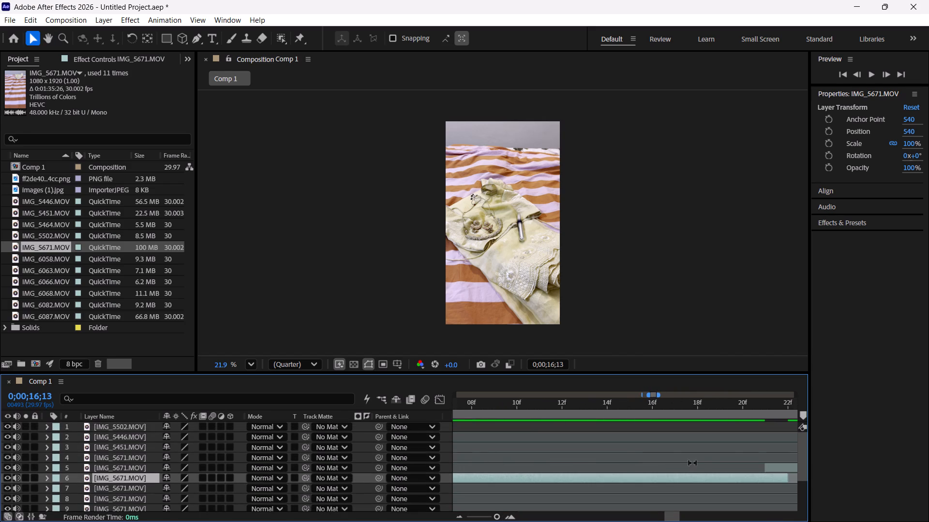
pyautogui.moveTo(756, 457); pyautogui.dragTo(569, 462, button='middle')
pyautogui.moveTo(624, 468); pyautogui.dragTo(641, 473)
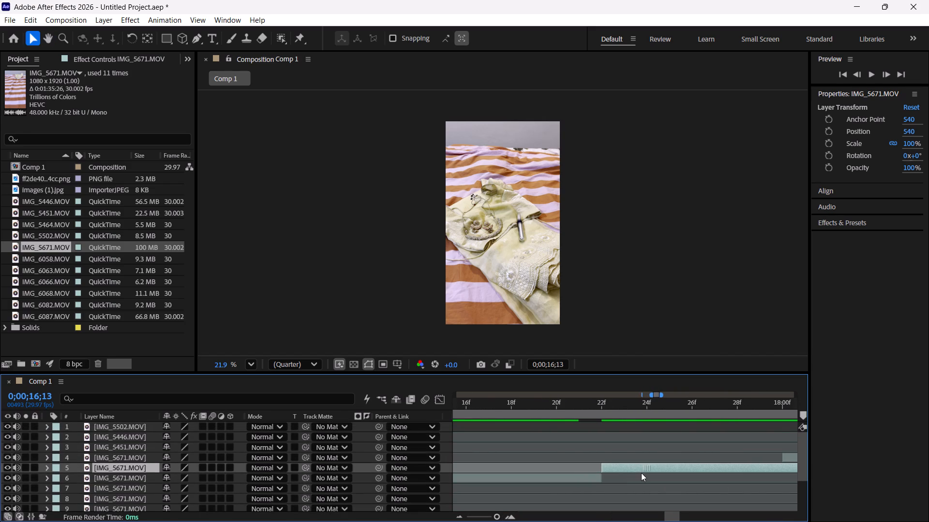
pyautogui.moveTo(641, 473); pyautogui.dragTo(641, 474)
pyautogui.moveTo(689, 453); pyautogui.dragTo(514, 455, button='middle')
pyautogui.moveTo(632, 456); pyautogui.dragTo(648, 460)
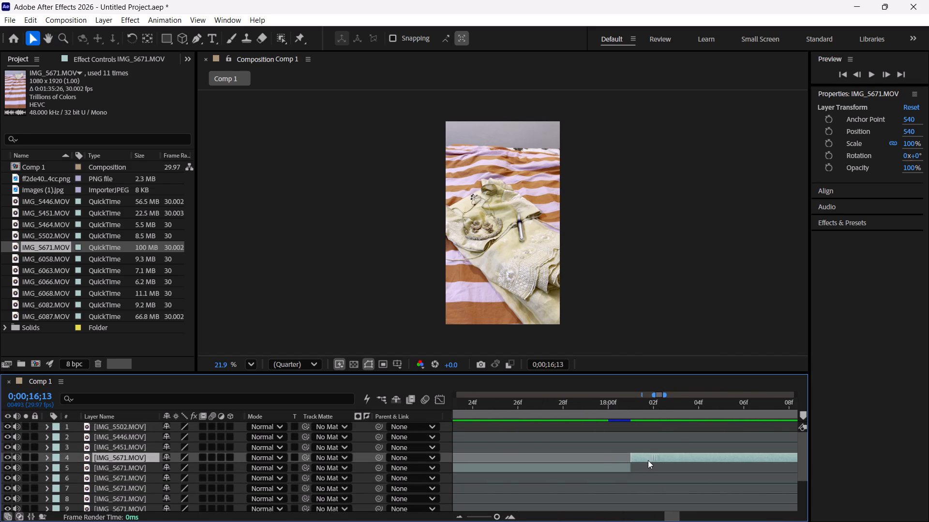
pyautogui.moveTo(648, 460); pyautogui.dragTo(648, 460)
# Play back the joined IMG_5671.MOV segments from 0;00;12;16 to check the cuts.
pyautogui.tripleClick(455, 516)
pyautogui.tripleClick(456, 516)
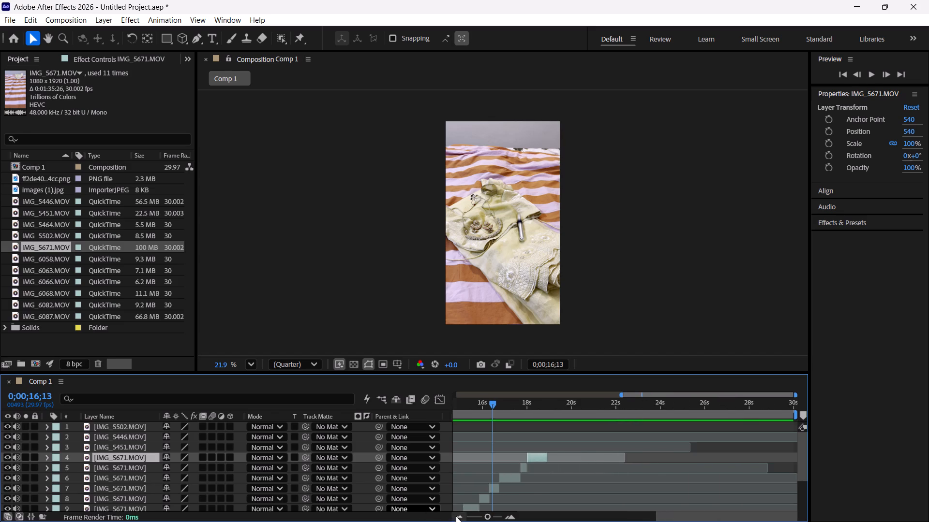
pyautogui.moveTo(523, 459); pyautogui.dragTo(561, 453, button='middle')
pyautogui.click(479, 407)
pyautogui.press('space')
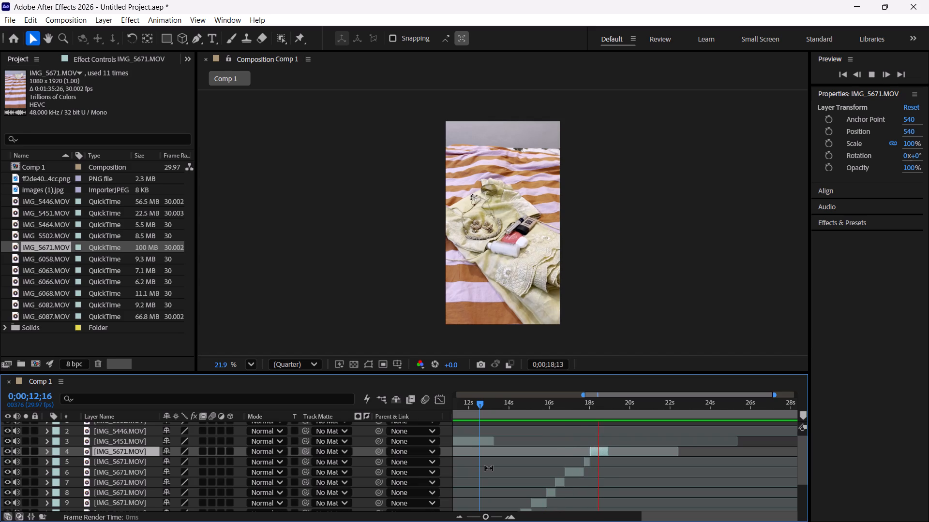
# Stop the playback and move the current time to 0;00;18;11, over the last IMG_5671.MOV segment.
pyautogui.press('space')
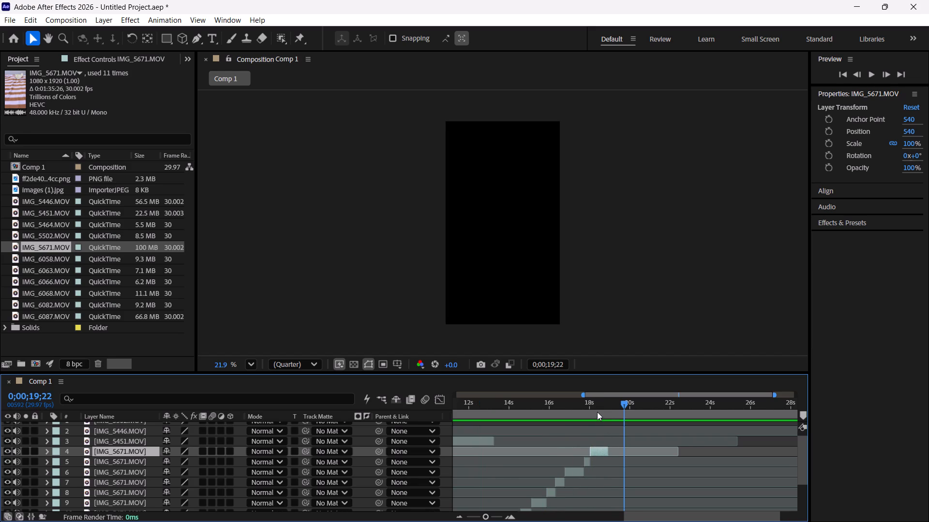
pyautogui.click(597, 412)
# Select all eleven IMG_5671.MOV layers together and dismiss the Quick Offset tip.
pyautogui.scroll(-2, 150, 461)
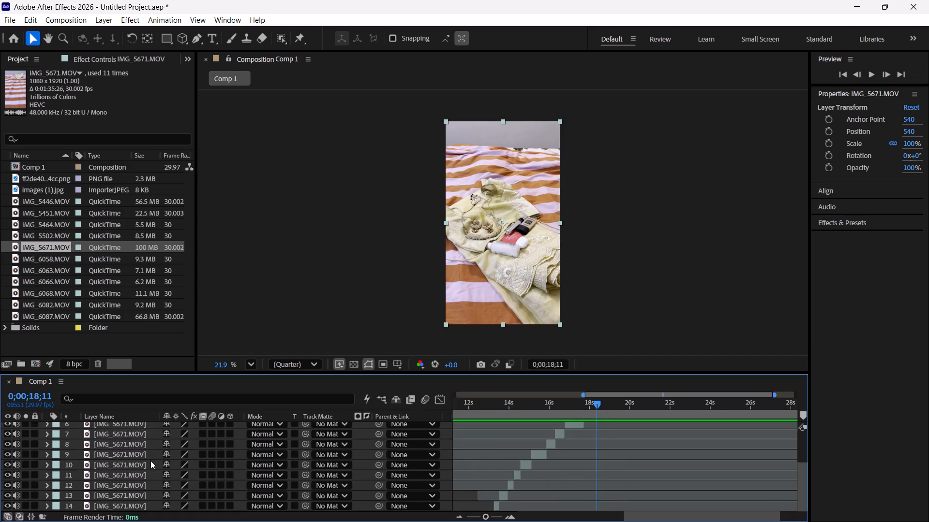
pyautogui.scroll(-2, 150, 463)
pyautogui.moveTo(79, 508); pyautogui.dragTo(158, 415)
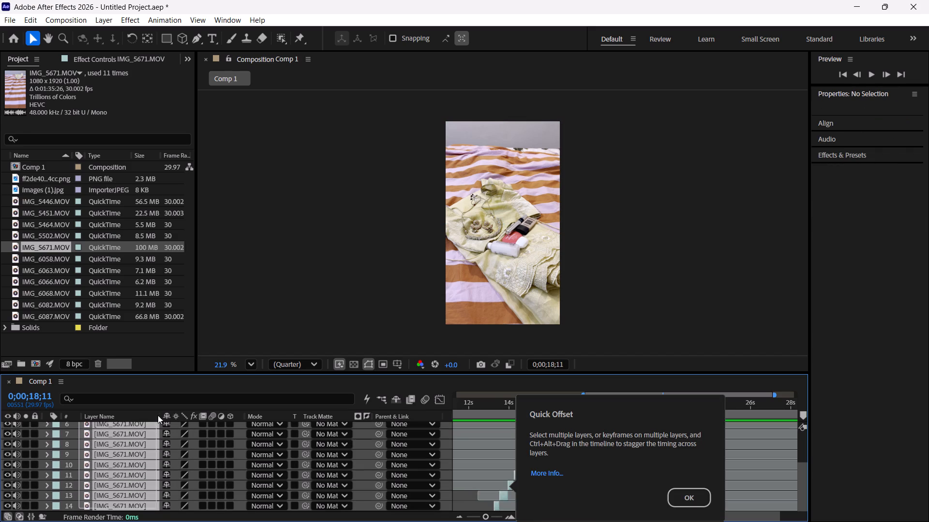
pyautogui.moveTo(158, 415); pyautogui.dragTo(168, 457)
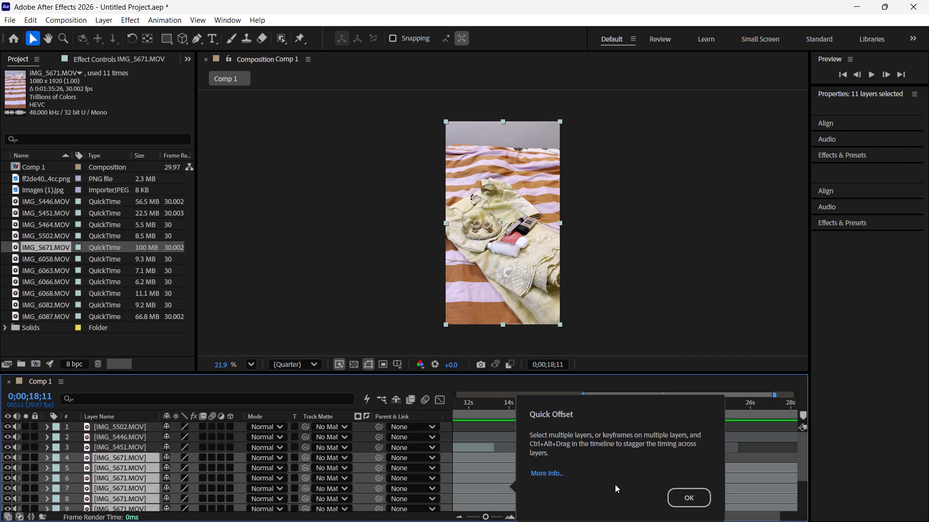
pyautogui.click(680, 493)
pyautogui.scroll(-6, 527, 471)
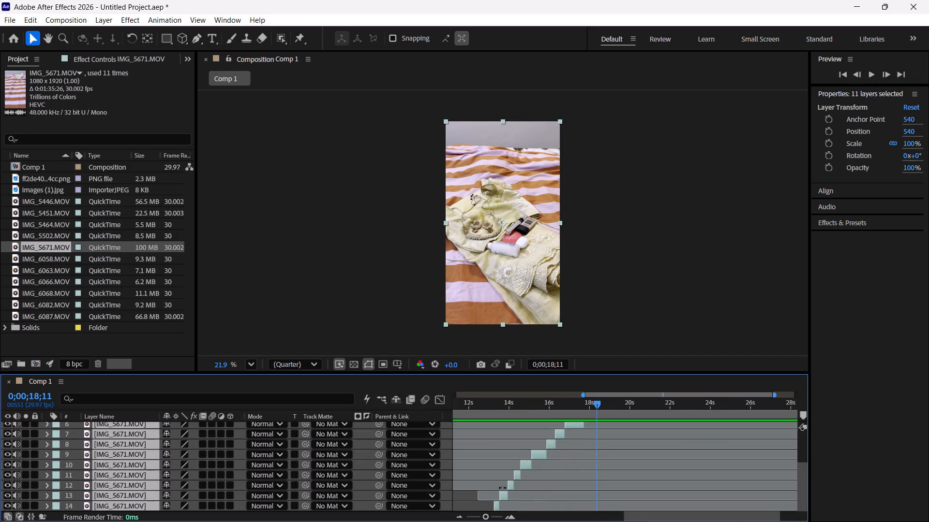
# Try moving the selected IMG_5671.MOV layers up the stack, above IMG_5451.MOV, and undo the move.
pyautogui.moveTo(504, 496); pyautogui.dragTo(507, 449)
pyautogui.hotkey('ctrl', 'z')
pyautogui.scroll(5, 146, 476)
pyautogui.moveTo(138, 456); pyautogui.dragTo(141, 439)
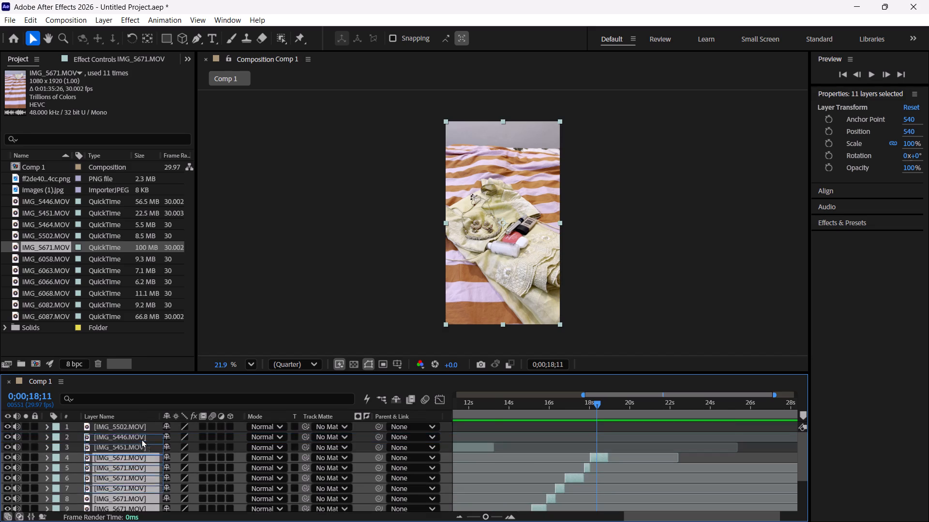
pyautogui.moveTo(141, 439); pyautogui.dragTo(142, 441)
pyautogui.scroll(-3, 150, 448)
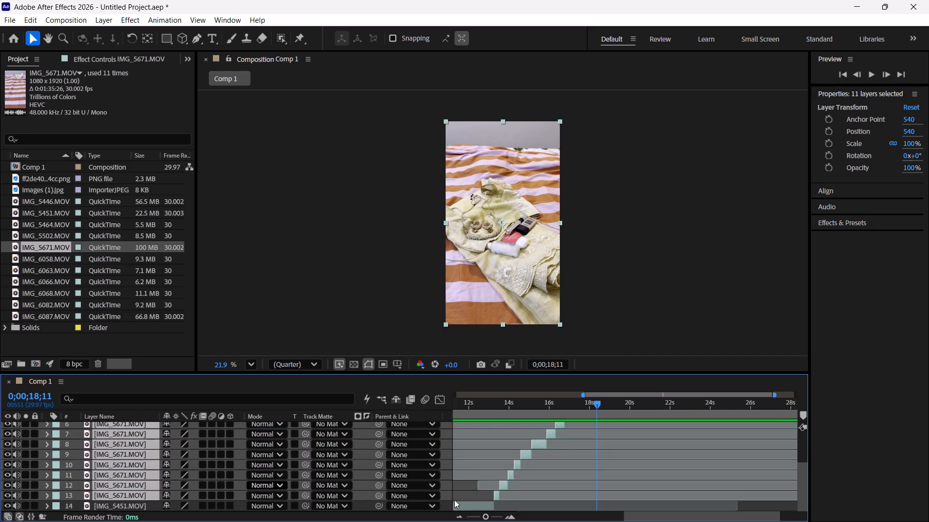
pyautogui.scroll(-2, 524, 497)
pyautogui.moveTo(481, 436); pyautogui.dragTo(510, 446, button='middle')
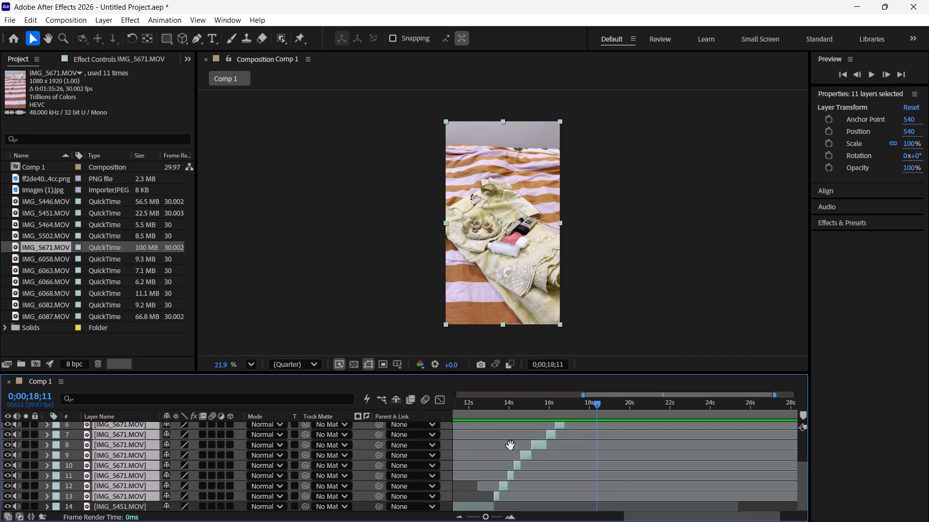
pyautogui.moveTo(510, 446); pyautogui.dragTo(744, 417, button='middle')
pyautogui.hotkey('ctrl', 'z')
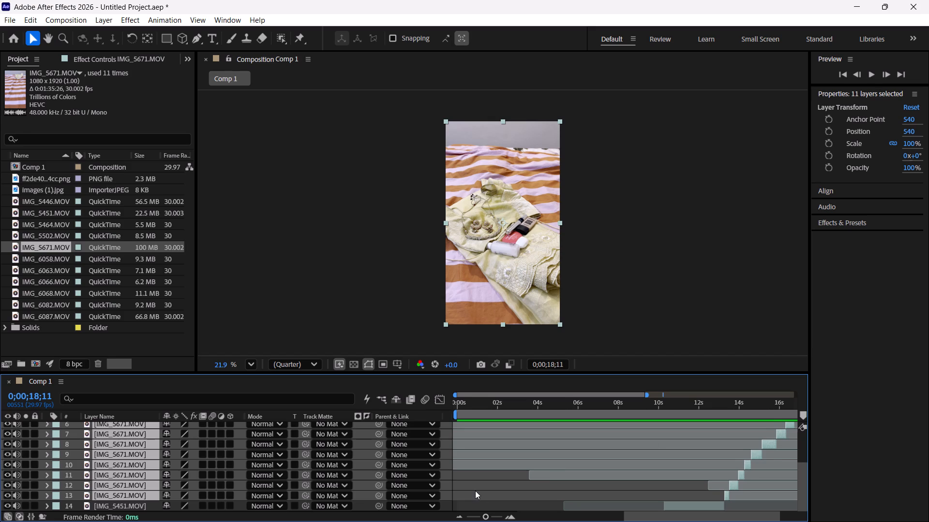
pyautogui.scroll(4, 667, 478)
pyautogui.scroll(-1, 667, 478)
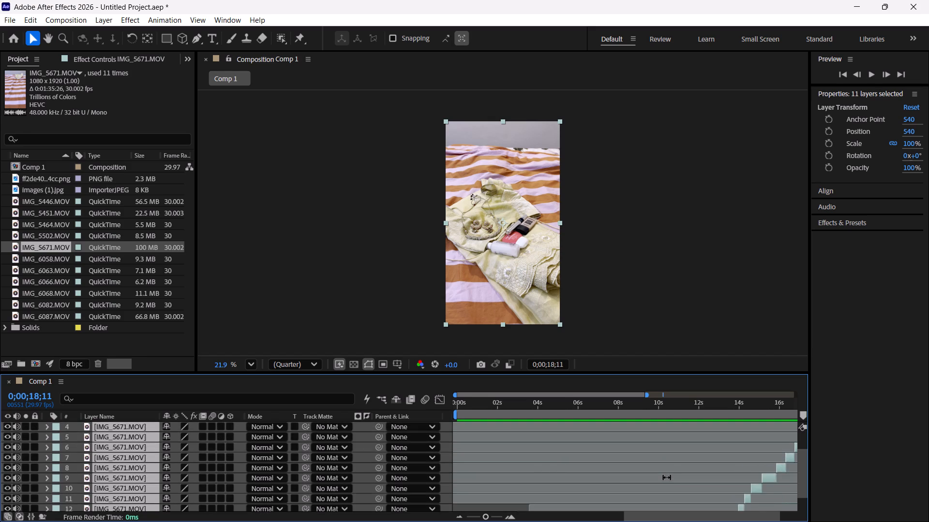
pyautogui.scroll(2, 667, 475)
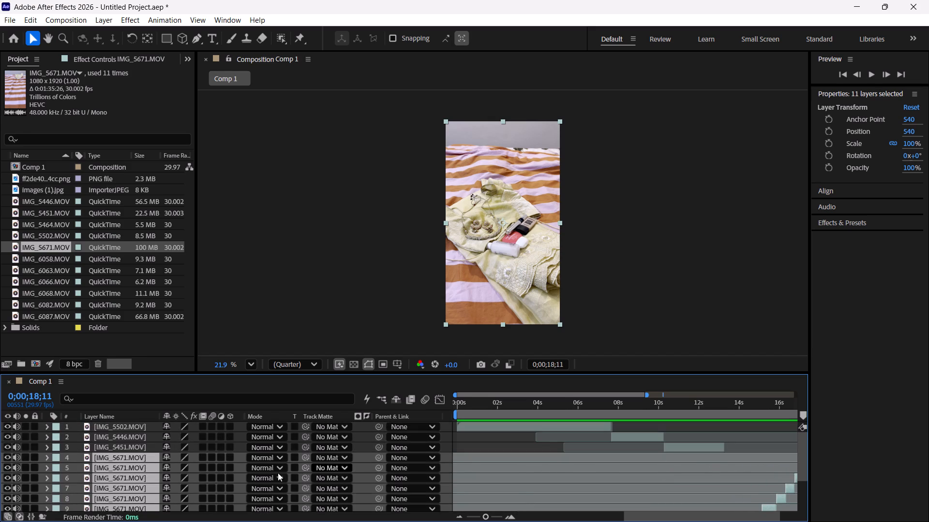
# Move the eleven selected IMG_5671.MOV layers to the top of the layer stack, above IMG_5502.MOV.
pyautogui.moveTo(133, 458); pyautogui.dragTo(136, 424)
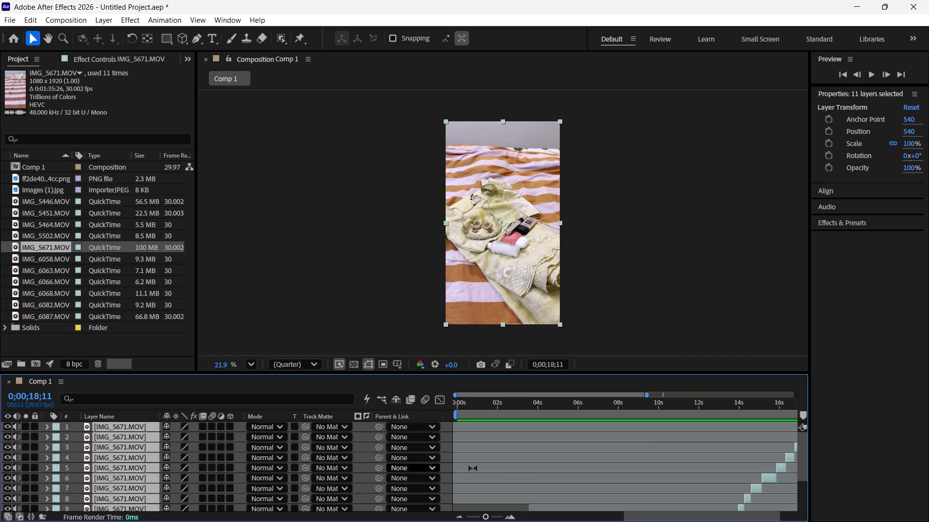
pyautogui.scroll(4, 654, 440)
pyautogui.scroll(-6, 655, 439)
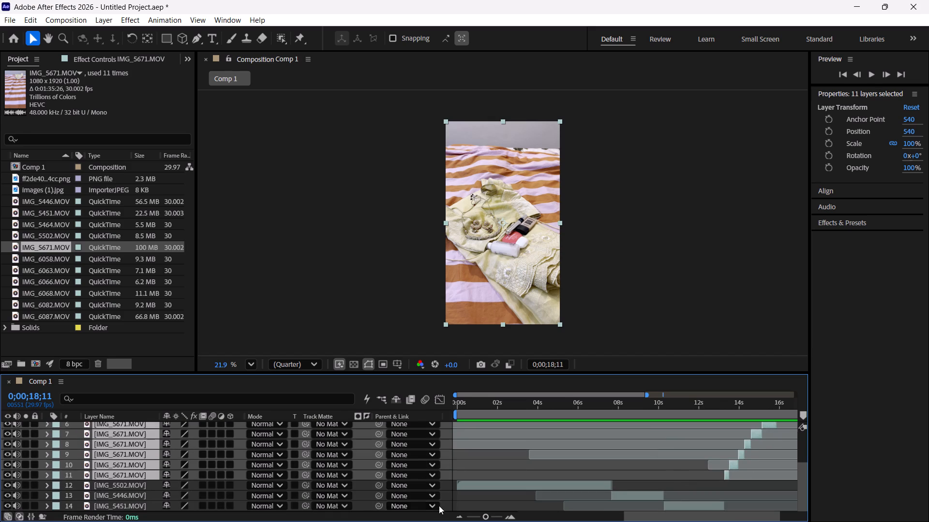
# Reorder the three lowest layers so IMG_5451.MOV sits above IMG_5446.MOV, and IMG_5446.MOV above IMG_5502.MOV.
pyautogui.click(114, 493)
pyautogui.click(139, 487)
pyautogui.click(139, 494)
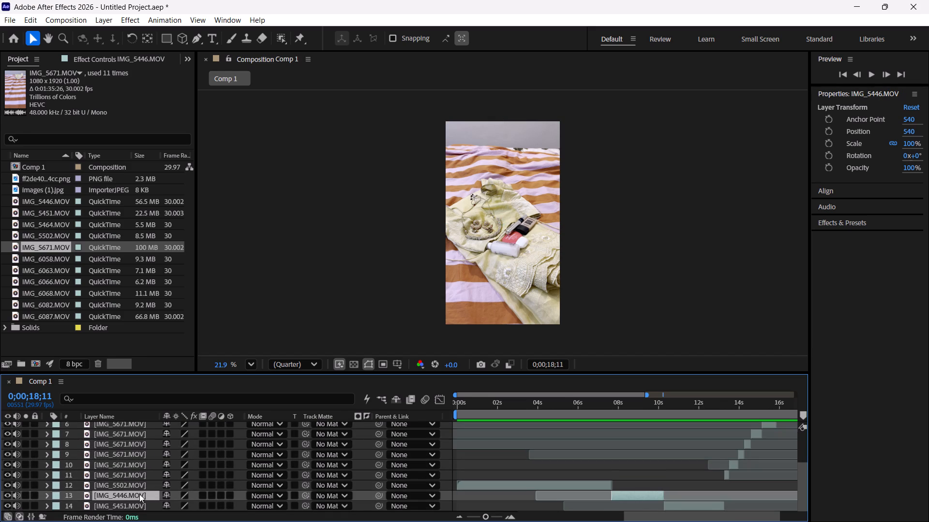
pyautogui.moveTo(139, 494); pyautogui.dragTo(142, 484)
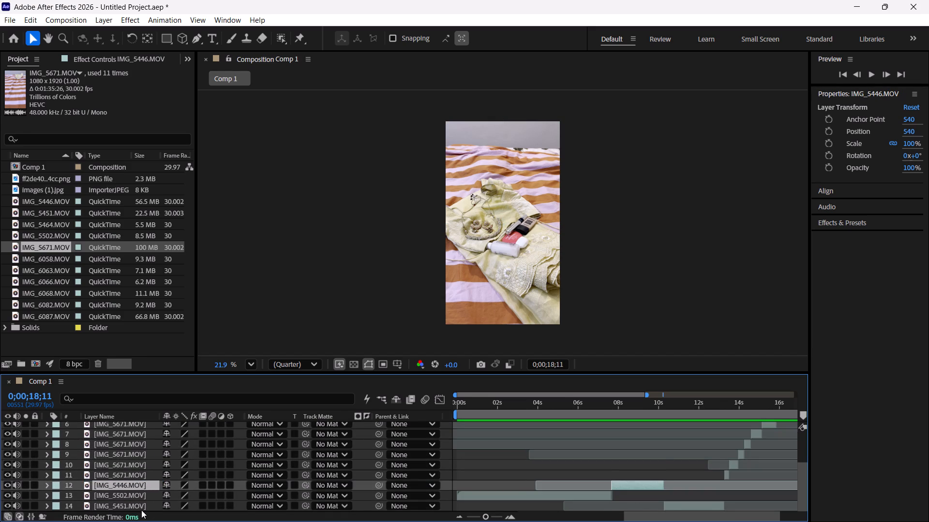
pyautogui.click(141, 507)
pyautogui.moveTo(142, 505); pyautogui.dragTo(148, 483)
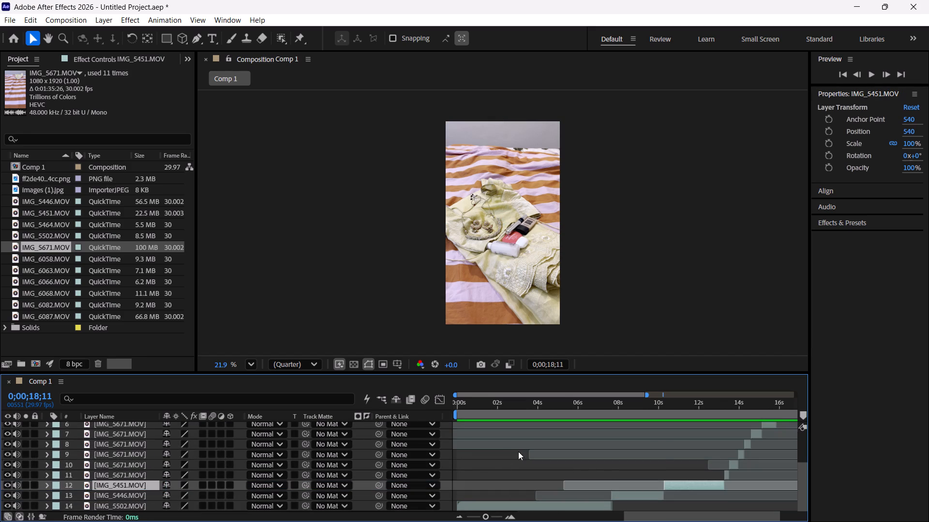
# Play the composition from 0;00;00;00, and scrub the opening IMG_5502.MOV clip back to 0;00;00;14.
pyautogui.moveTo(515, 413); pyautogui.dragTo(370, 413)
pyautogui.press('space')
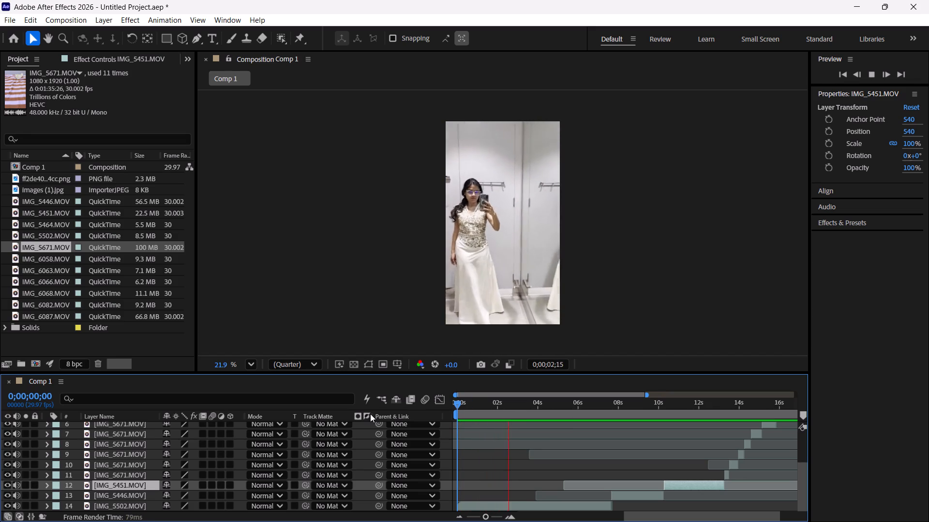
pyautogui.press('space')
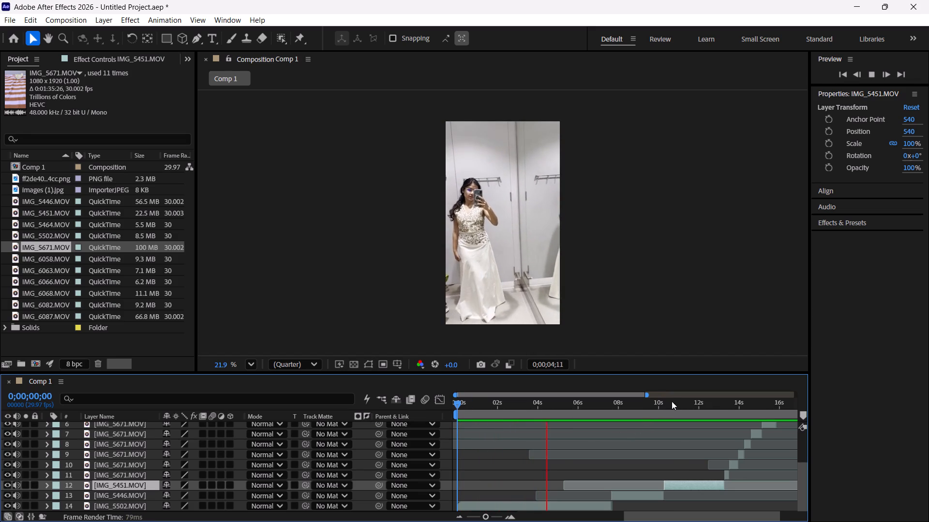
pyautogui.moveTo(672, 400); pyautogui.dragTo(516, 397)
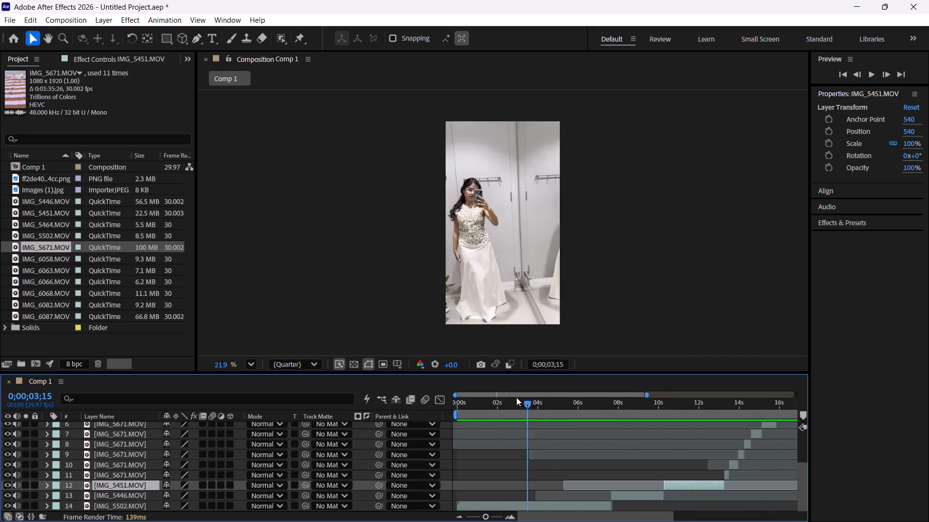
pyautogui.moveTo(516, 397); pyautogui.dragTo(467, 397)
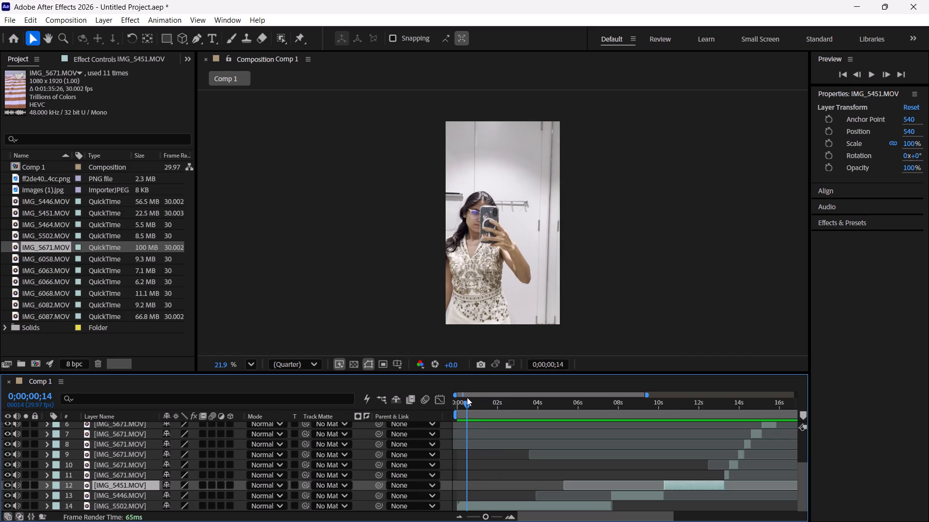
# Add a text layer reading "A" on the blank wall above the head in the opening clip, and select its text.
pyautogui.click(213, 40)
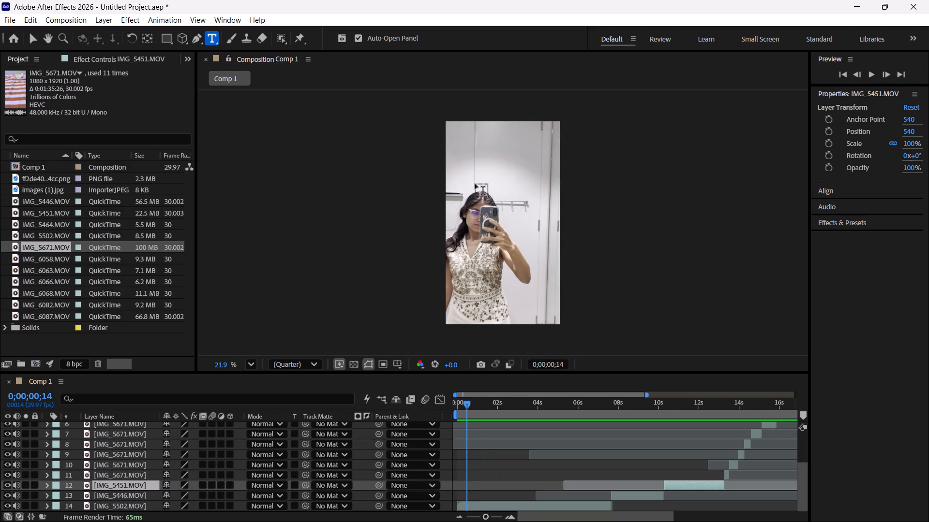
pyautogui.click(478, 175)
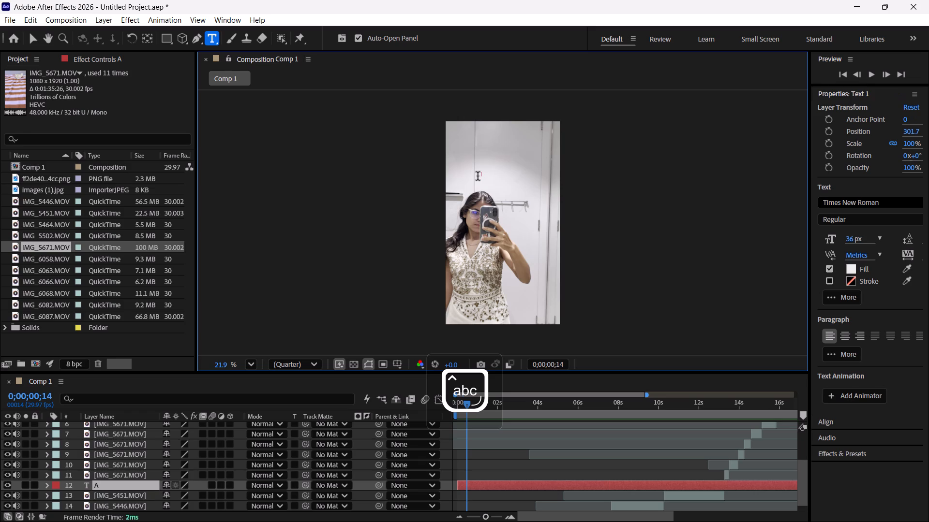
pyautogui.doubleClick(480, 175)
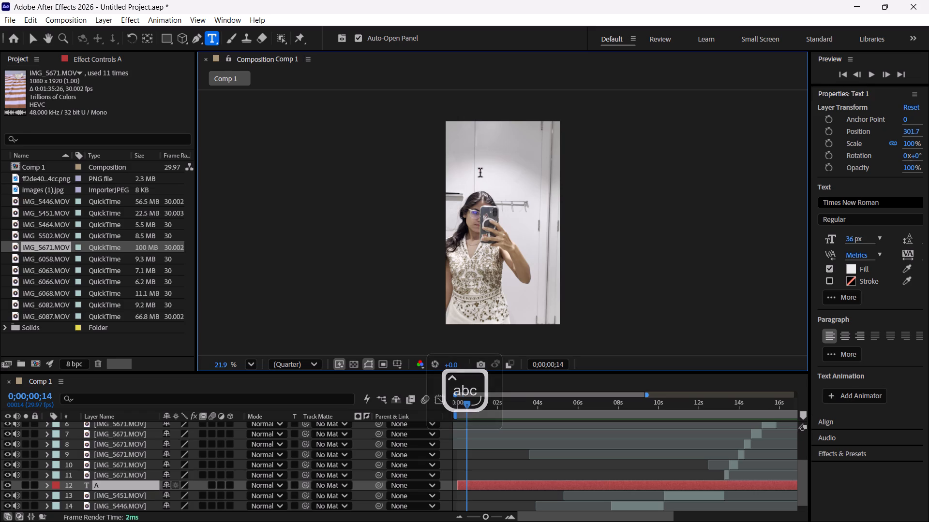
pyautogui.scroll(15, 477, 176)
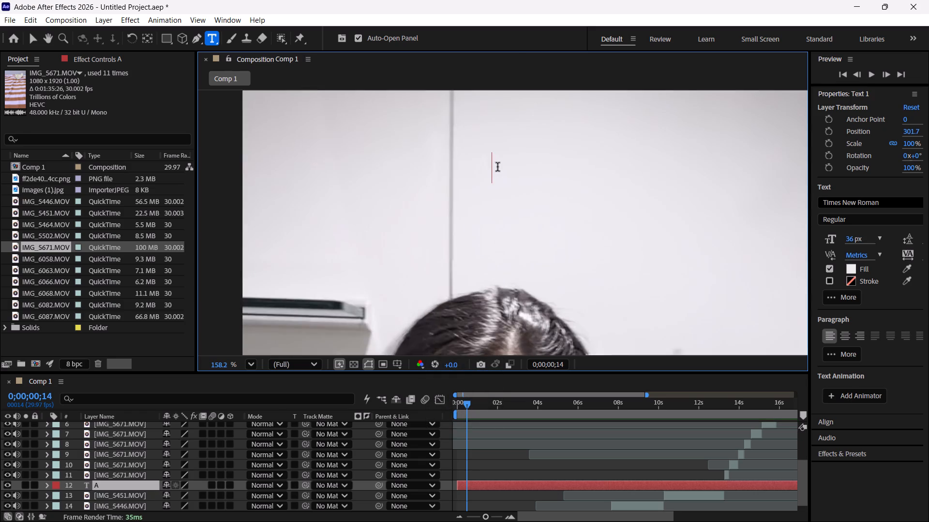
pyautogui.scroll(-10, 494, 167)
pyautogui.doubleClick(508, 484)
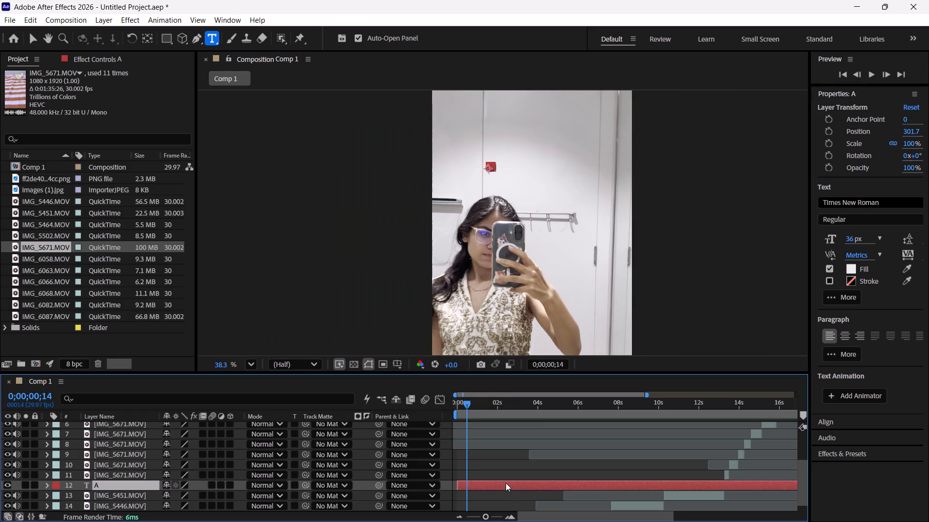
# Browse the font list and set the "A" text layer's font to Tampico Rough.
pyautogui.click(851, 207)
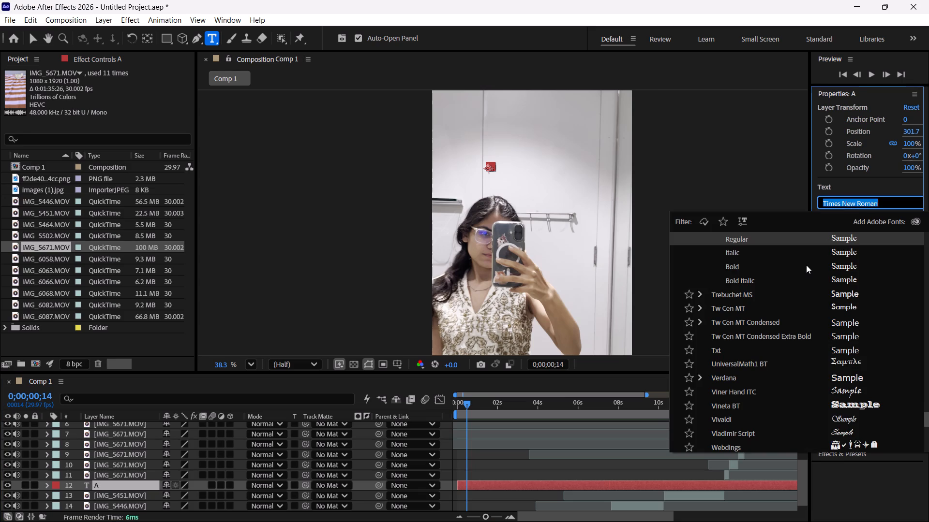
pyautogui.scroll(-12, 807, 300)
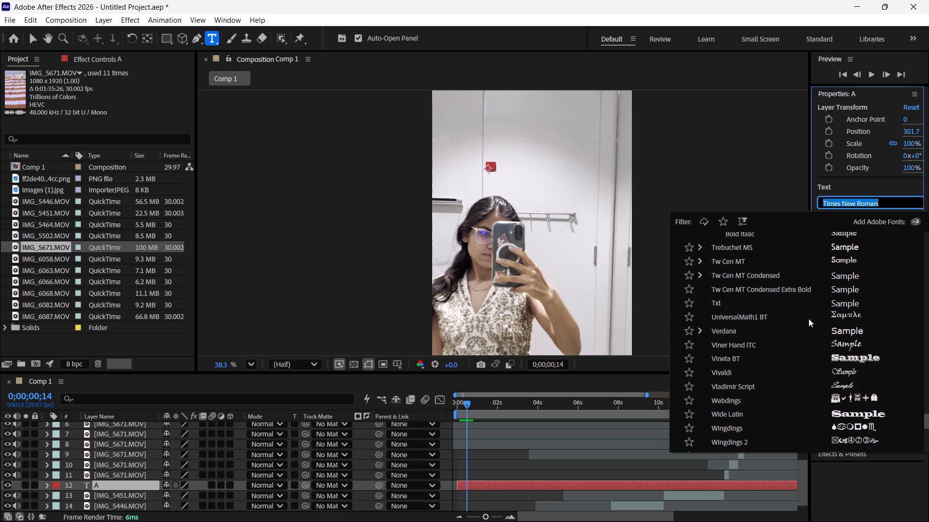
pyautogui.scroll(-16, 809, 319)
pyautogui.scroll(-19, 808, 326)
pyautogui.scroll(2, 807, 330)
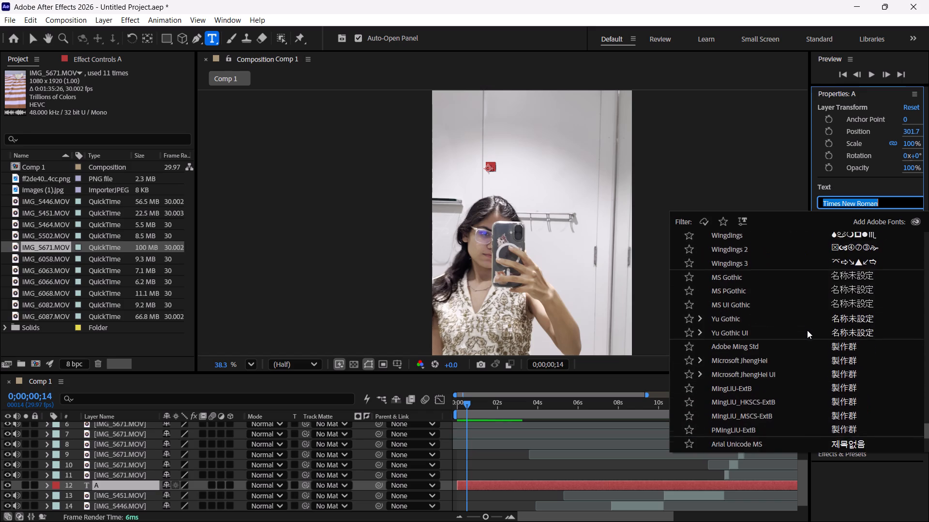
pyautogui.scroll(20, 807, 330)
pyautogui.scroll(20, 807, 330)
pyautogui.scroll(13, 807, 330)
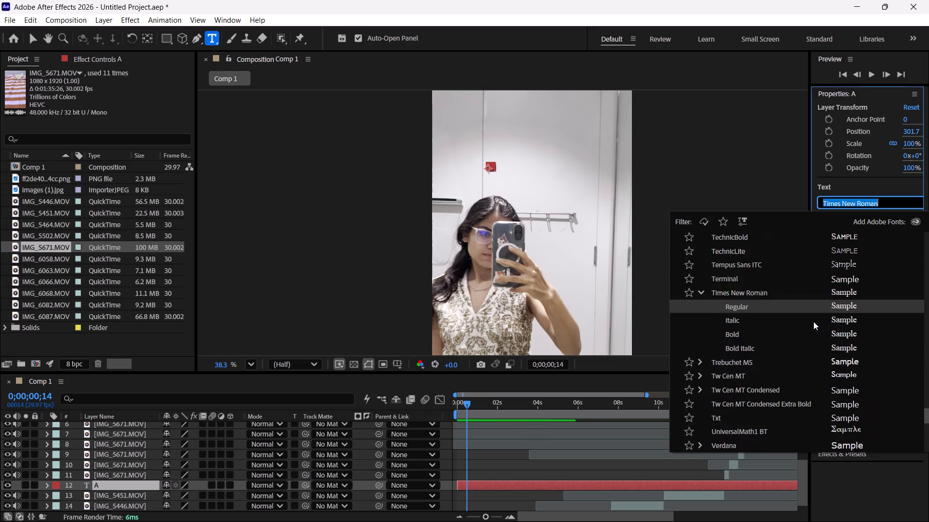
pyautogui.scroll(20, 813, 321)
pyautogui.scroll(8, 813, 321)
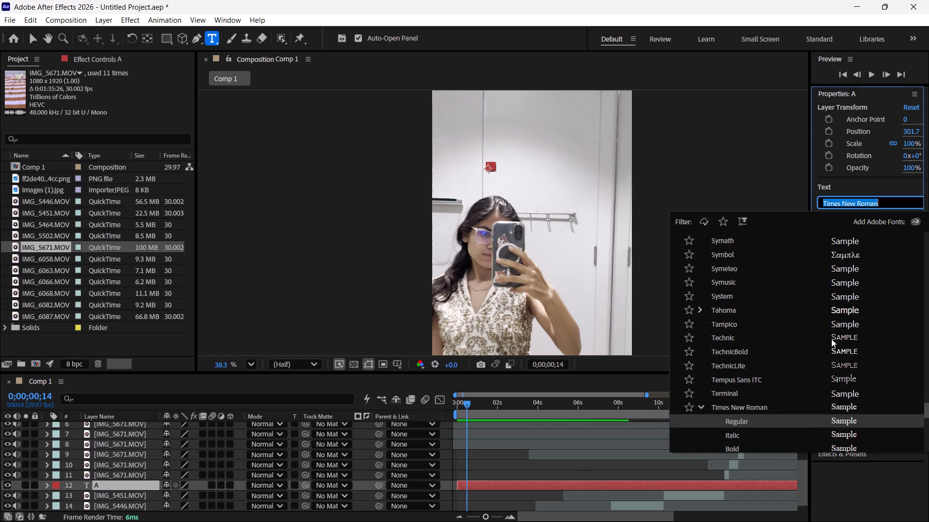
pyautogui.click(841, 325)
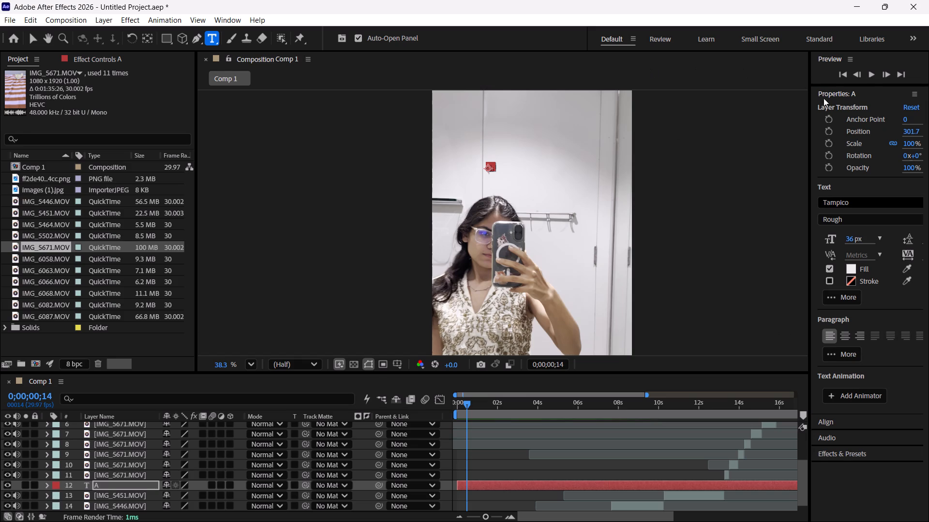
# Undock the Properties panel and place it as a floating window over the Project panel.
pyautogui.moveTo(831, 96); pyautogui.dragTo(676, 94)
pyautogui.moveTo(915, 93); pyautogui.dragTo(843, 96)
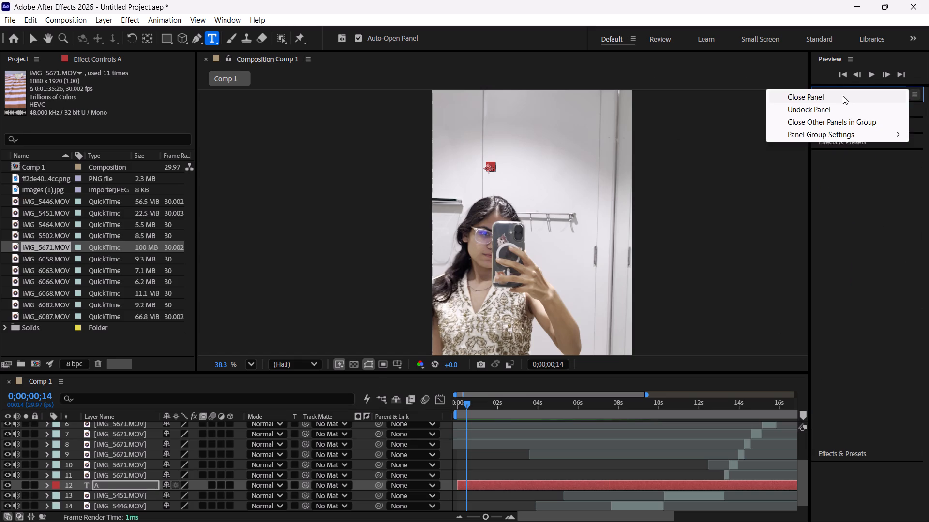
pyautogui.moveTo(843, 96); pyautogui.dragTo(615, 104)
pyautogui.click(810, 111)
pyautogui.moveTo(847, 69); pyautogui.dragTo(847, 69)
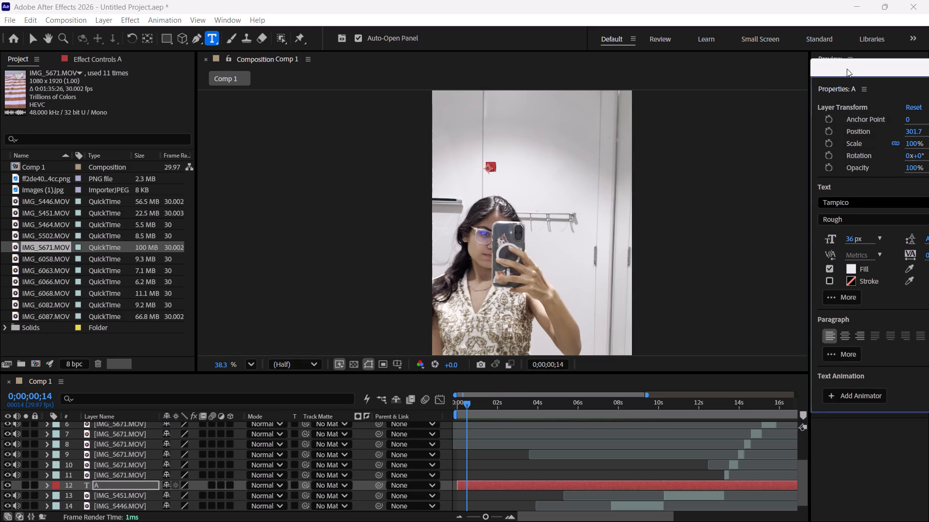
pyautogui.moveTo(847, 69); pyautogui.dragTo(90, 85)
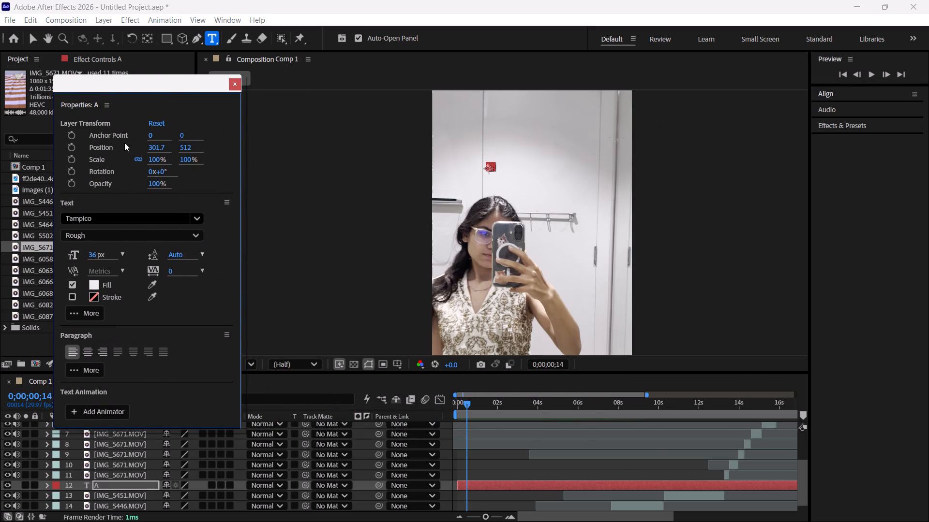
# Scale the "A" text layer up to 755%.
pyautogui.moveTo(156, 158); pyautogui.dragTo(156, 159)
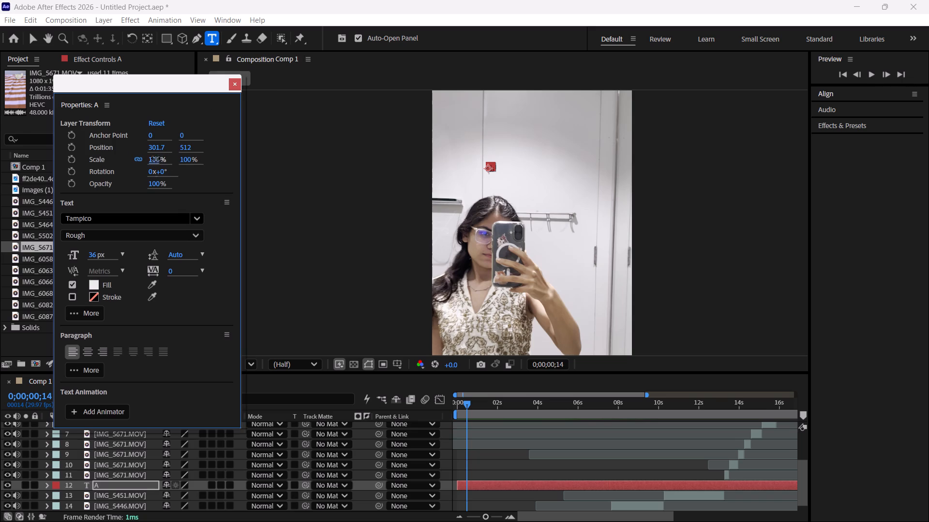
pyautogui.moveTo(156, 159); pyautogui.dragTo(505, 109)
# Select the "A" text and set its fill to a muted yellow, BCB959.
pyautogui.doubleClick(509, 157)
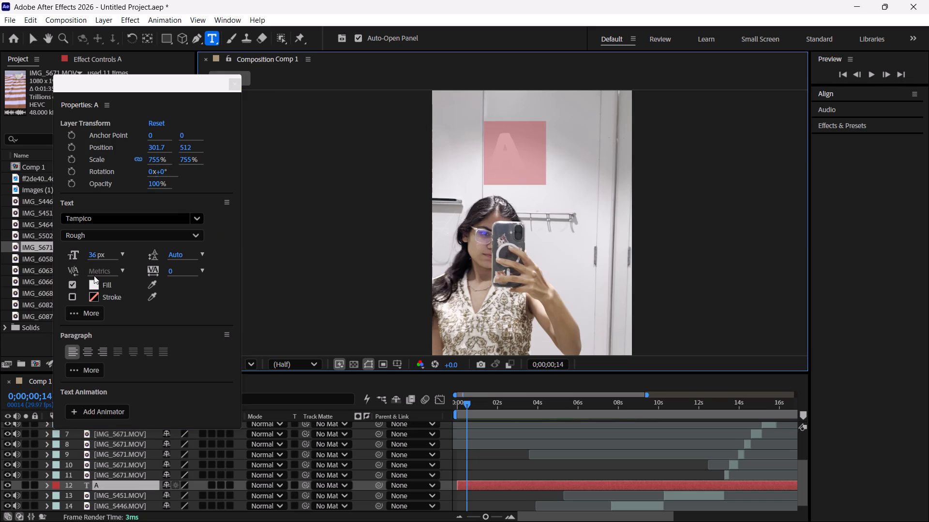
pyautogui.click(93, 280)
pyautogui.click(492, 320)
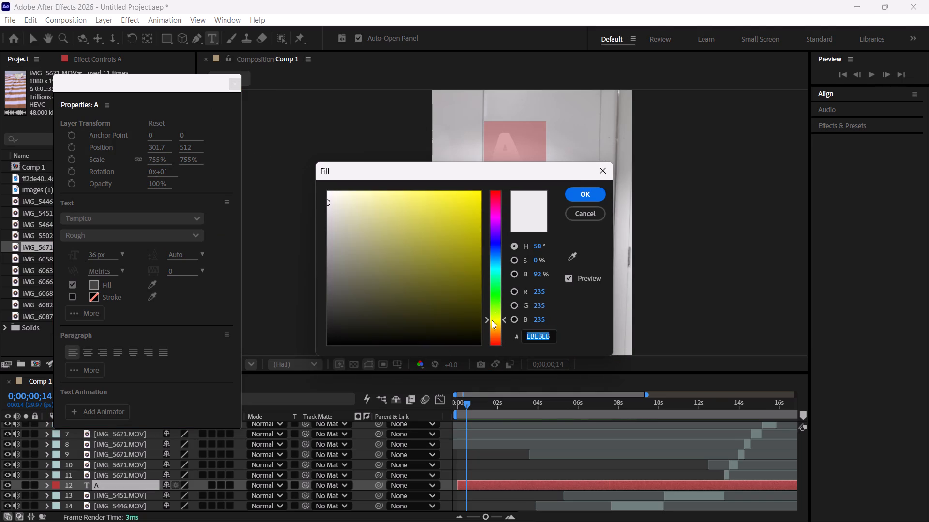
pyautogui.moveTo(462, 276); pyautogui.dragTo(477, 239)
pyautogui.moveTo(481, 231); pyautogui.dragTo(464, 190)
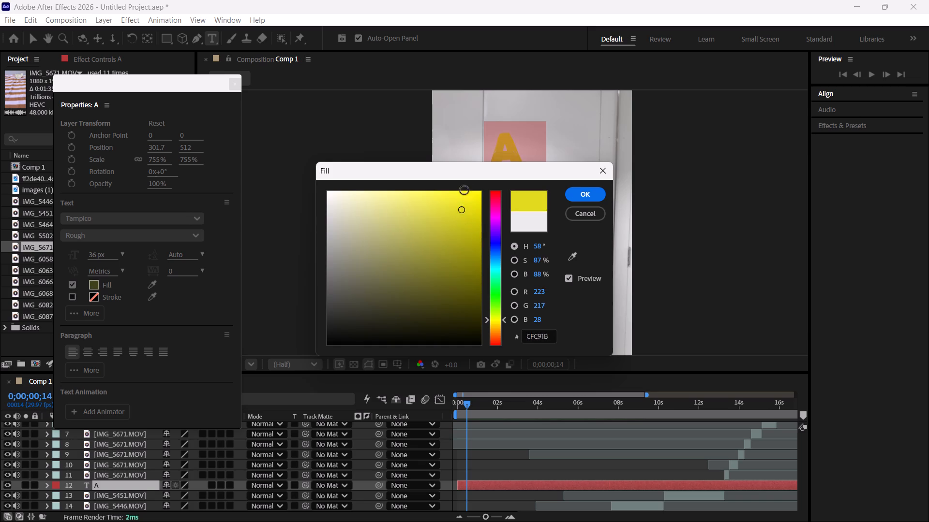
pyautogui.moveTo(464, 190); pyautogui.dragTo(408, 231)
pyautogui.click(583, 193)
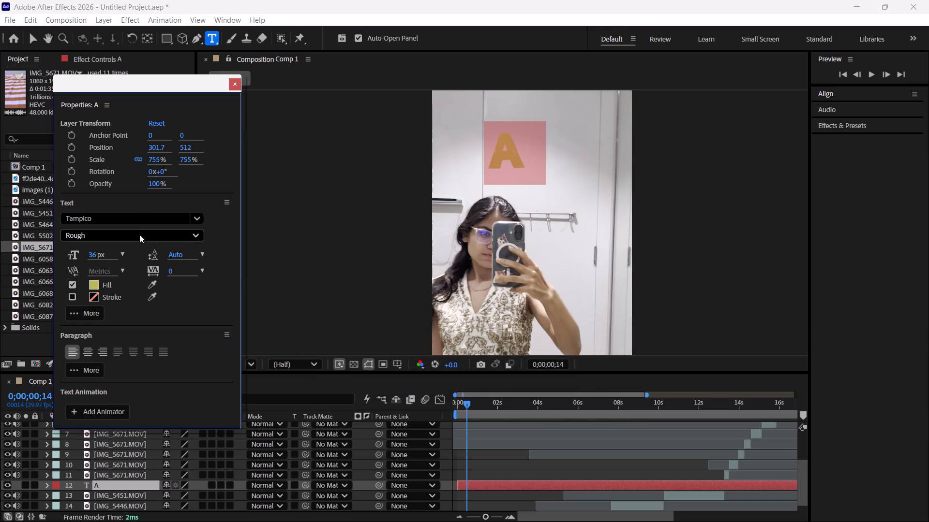
# Browse the font list and set the "A" text's font to Sweety Regular.
pyautogui.click(136, 217)
pyautogui.scroll(18, 225, 303)
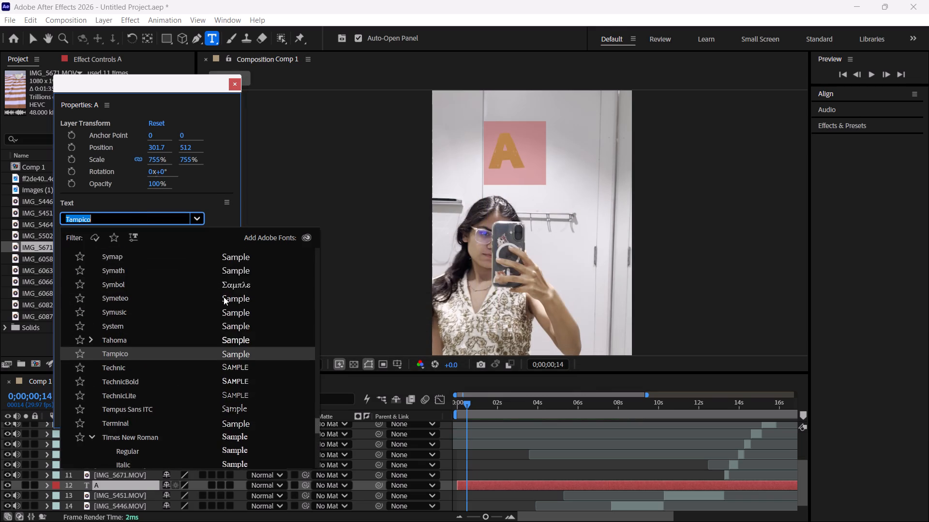
pyautogui.scroll(20, 224, 297)
pyautogui.scroll(20, 224, 297)
pyautogui.scroll(7, 224, 297)
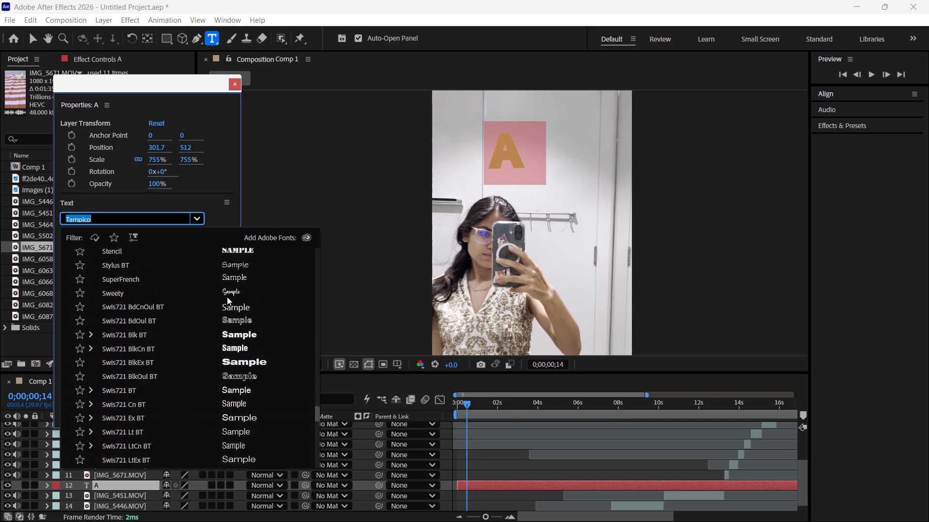
pyautogui.scroll(17, 227, 297)
pyautogui.scroll(-2, 227, 296)
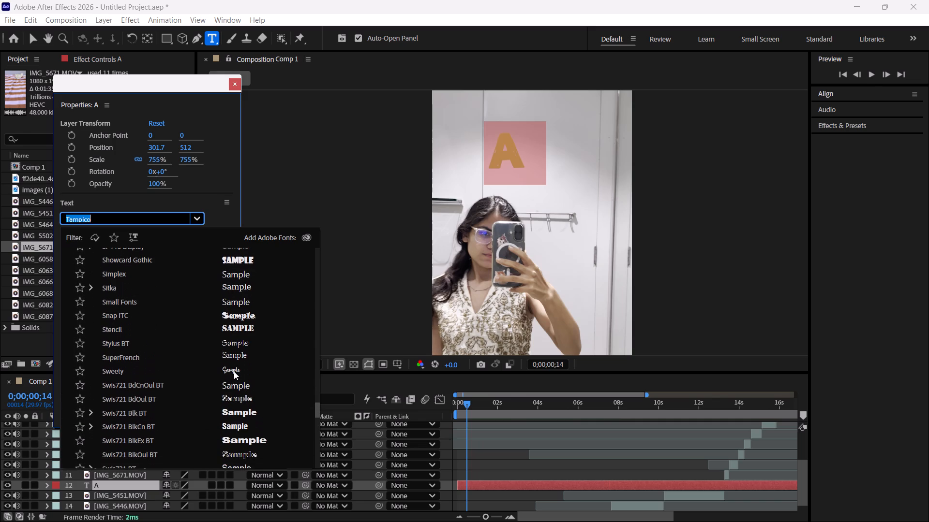
pyautogui.click(234, 371)
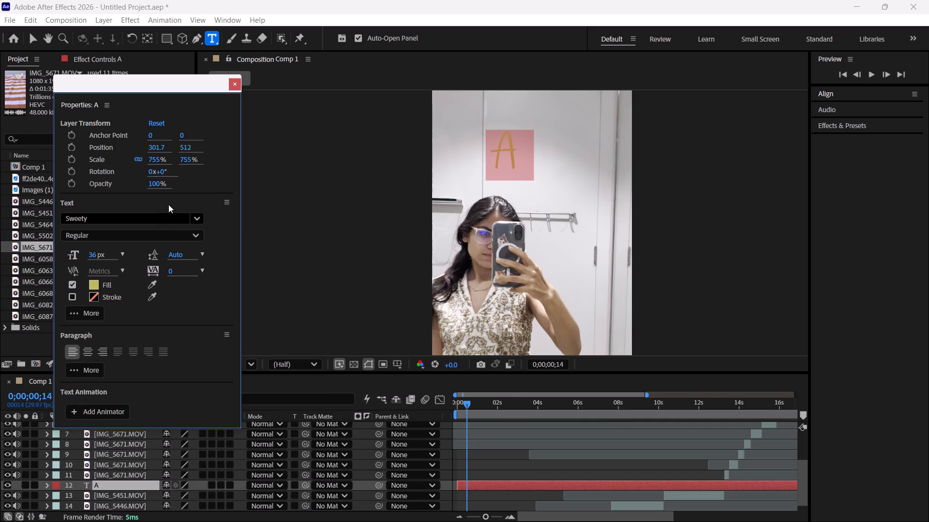
# Set the "A" text's fill to a muted rose red, BC5963.
pyautogui.click(95, 284)
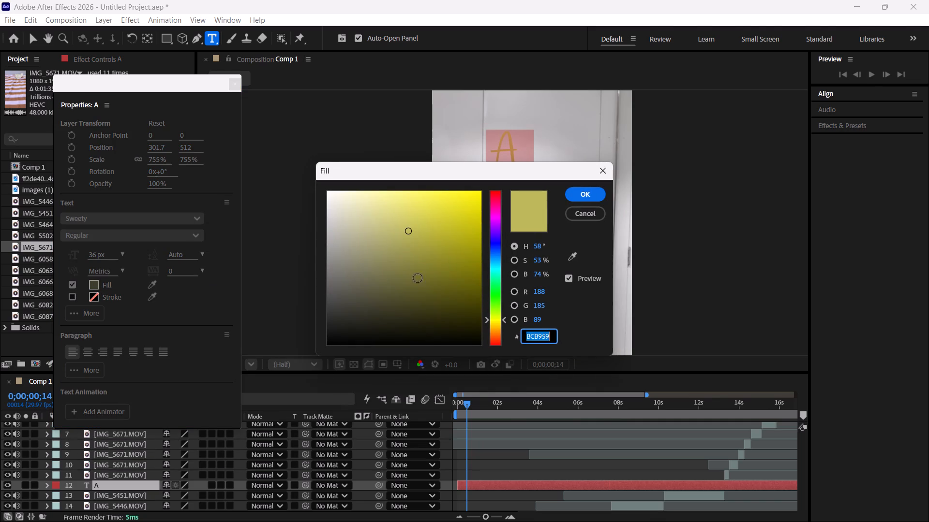
pyautogui.click(495, 194)
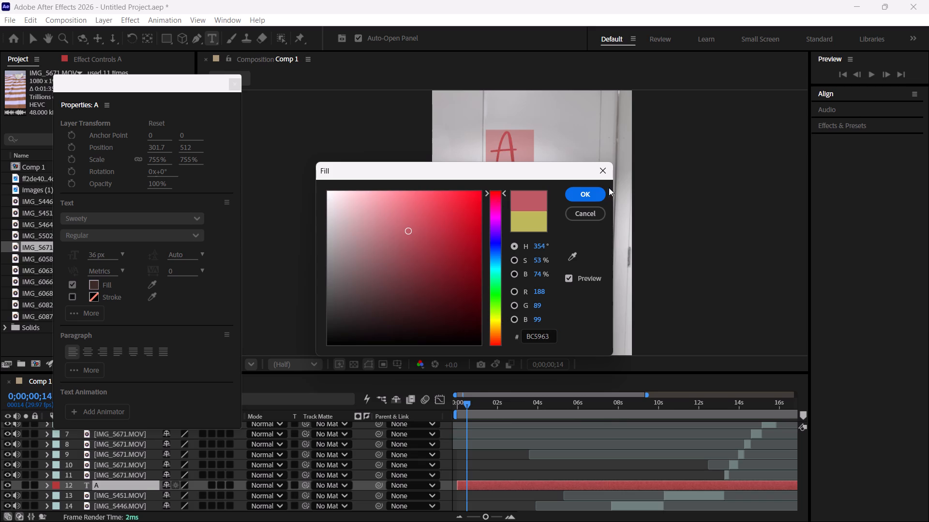
pyautogui.click(588, 188)
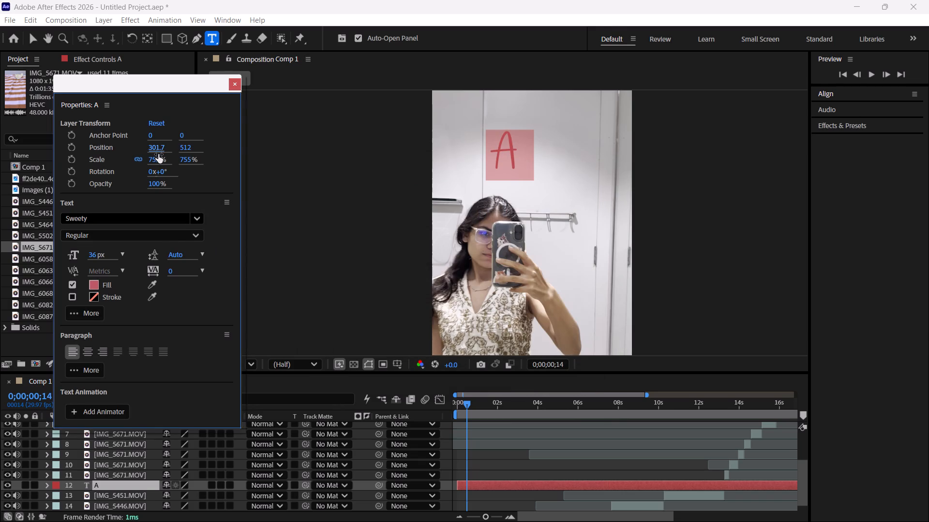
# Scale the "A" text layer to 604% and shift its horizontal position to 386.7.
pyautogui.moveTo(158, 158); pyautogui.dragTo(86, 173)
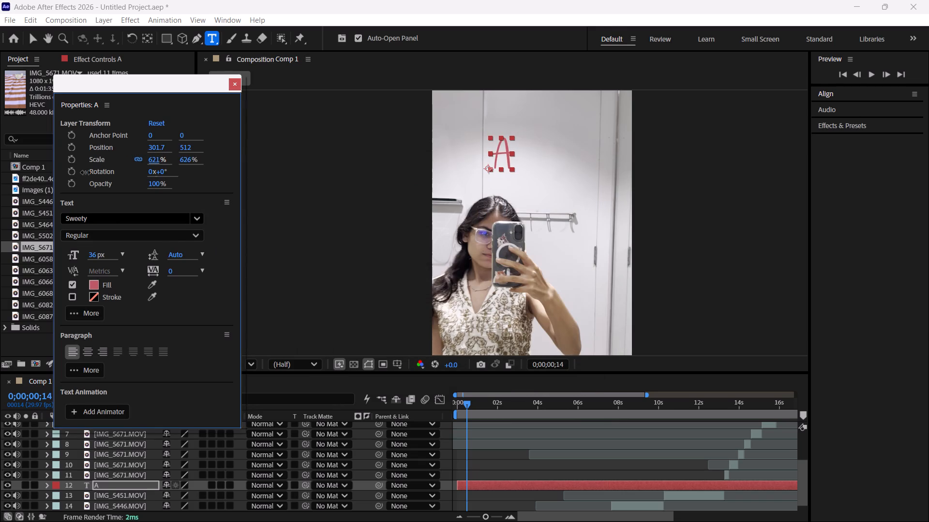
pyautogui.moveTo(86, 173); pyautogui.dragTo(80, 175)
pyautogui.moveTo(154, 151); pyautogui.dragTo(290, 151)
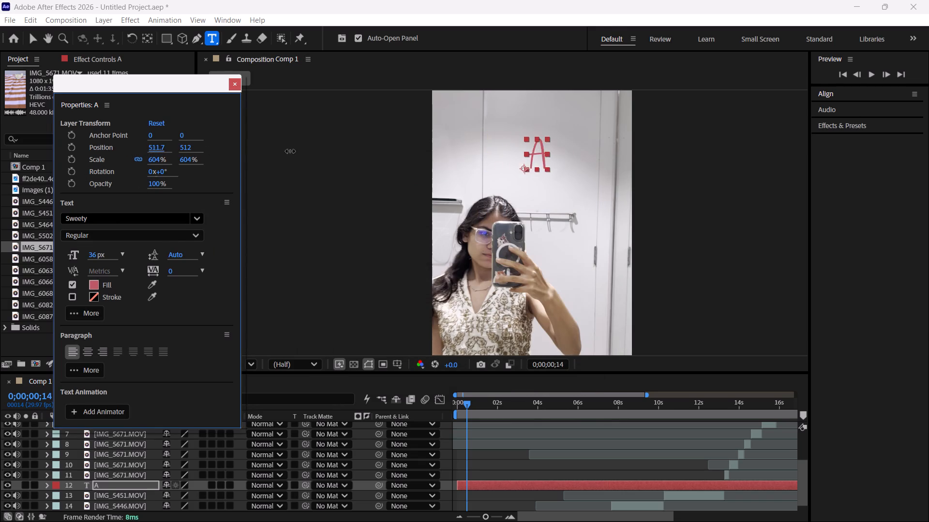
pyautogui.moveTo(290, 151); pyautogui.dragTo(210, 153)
# Centre the "A" paragraph, and align its layer to the composition's horizontal and vertical centre.
pyautogui.click(82, 351)
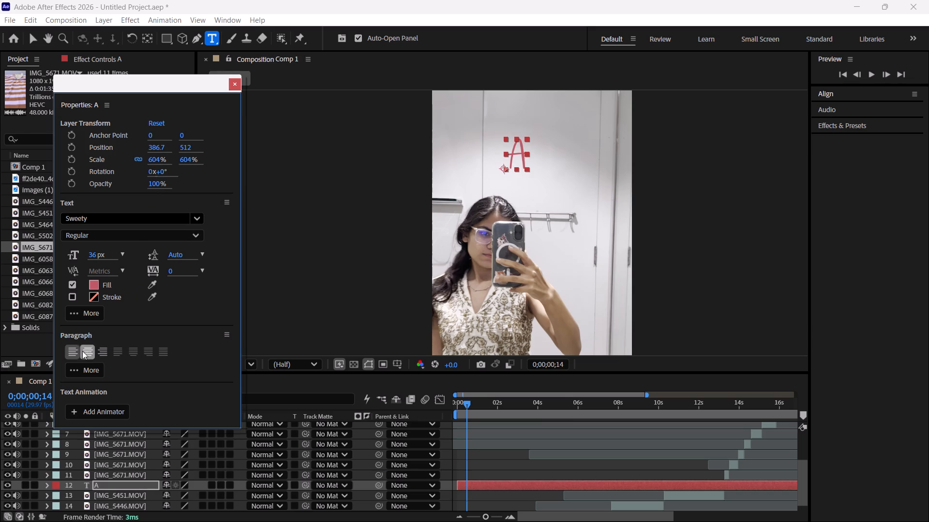
pyautogui.click(822, 92)
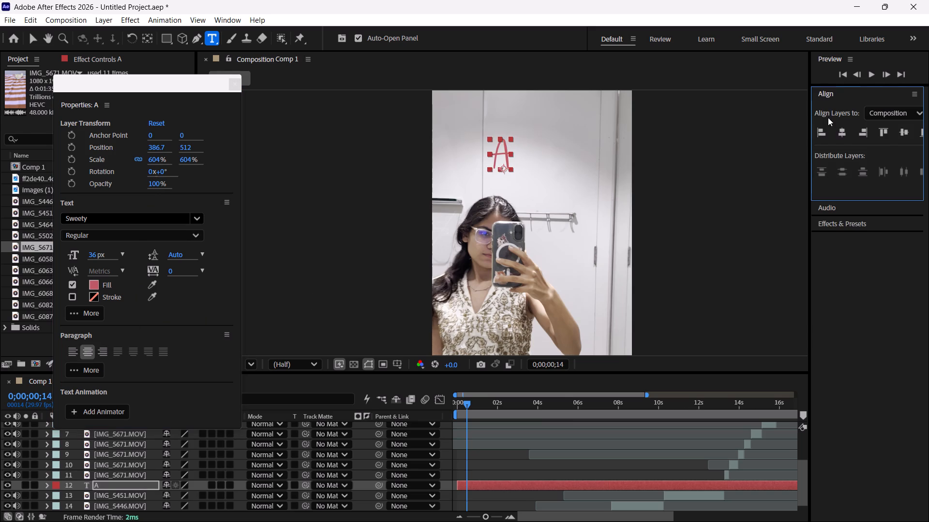
pyautogui.click(842, 133)
pyautogui.click(899, 127)
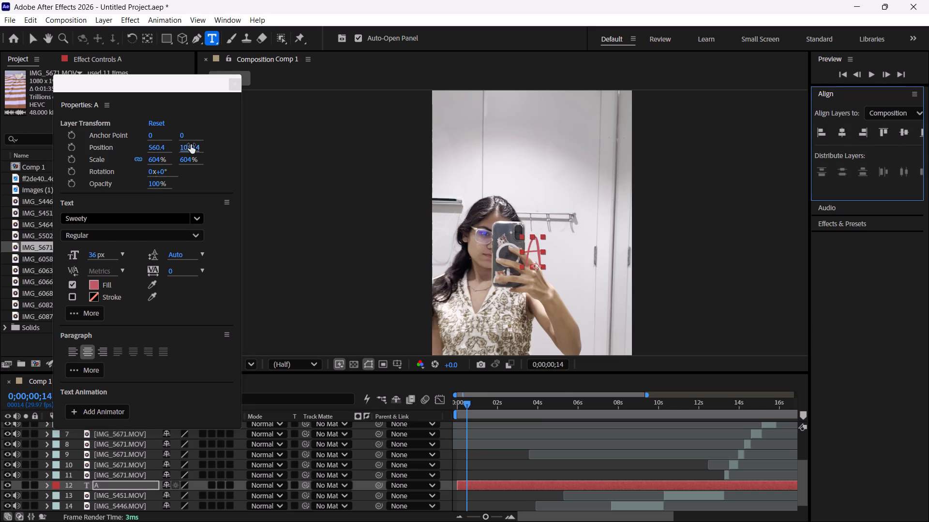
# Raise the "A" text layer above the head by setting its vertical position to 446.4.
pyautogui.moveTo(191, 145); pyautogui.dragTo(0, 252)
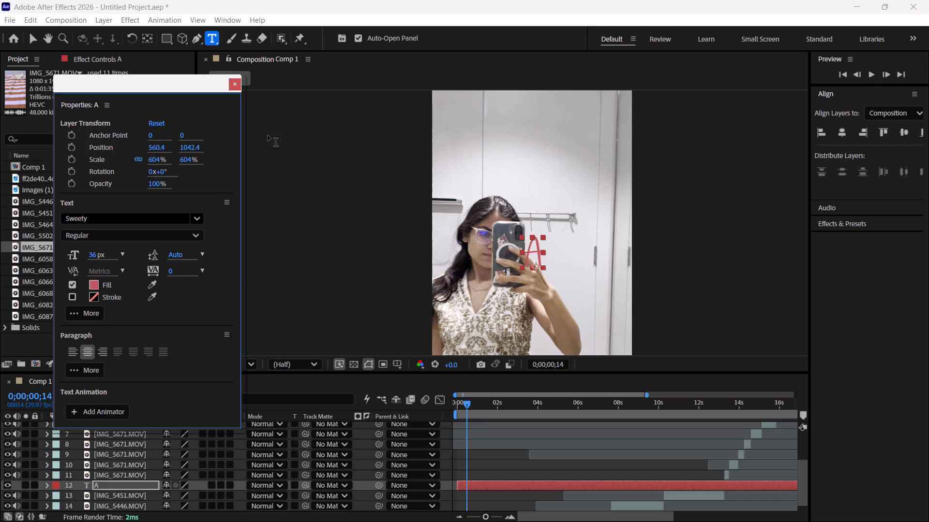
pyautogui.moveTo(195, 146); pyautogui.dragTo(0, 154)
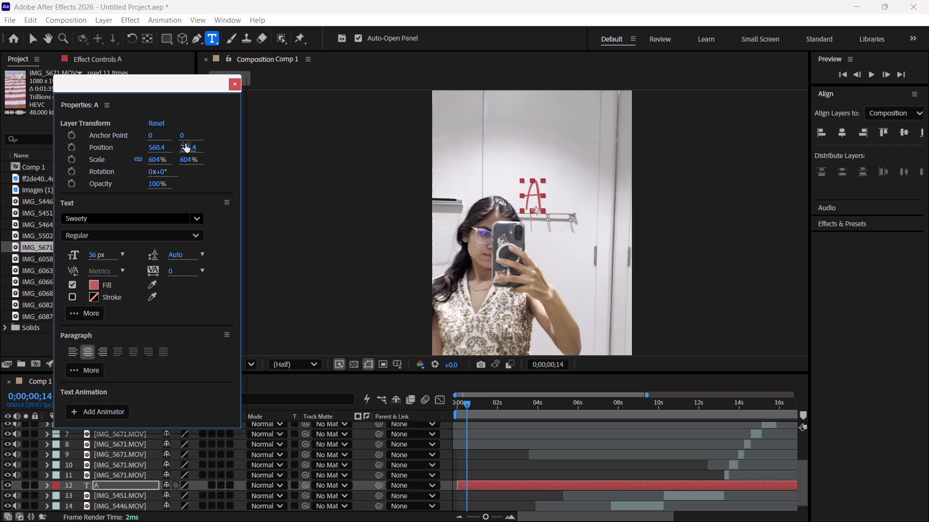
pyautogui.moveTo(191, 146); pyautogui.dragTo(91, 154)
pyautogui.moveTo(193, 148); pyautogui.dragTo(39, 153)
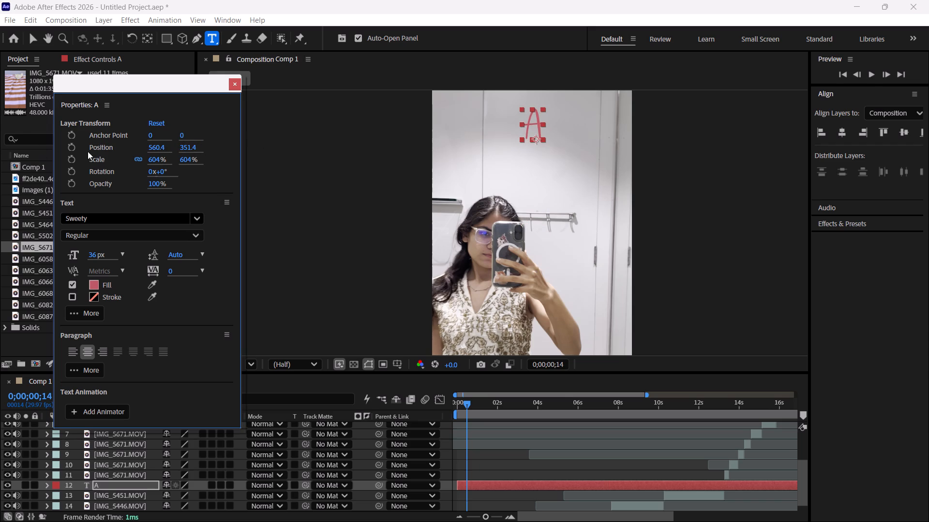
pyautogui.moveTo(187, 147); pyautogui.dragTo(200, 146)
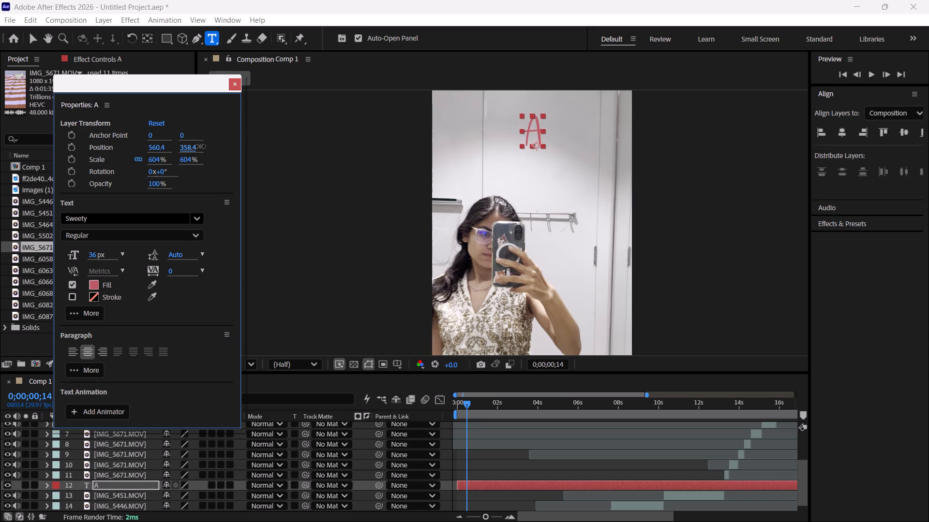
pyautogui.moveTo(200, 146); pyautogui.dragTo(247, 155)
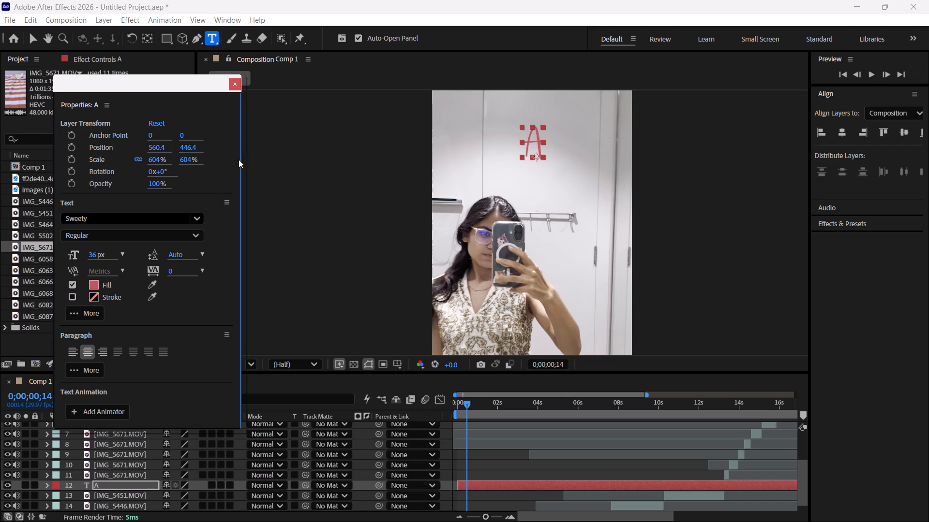
# Select the "A" text and change its fill to a bright, fully saturated red.
pyautogui.doubleClick(528, 140)
pyautogui.click(93, 290)
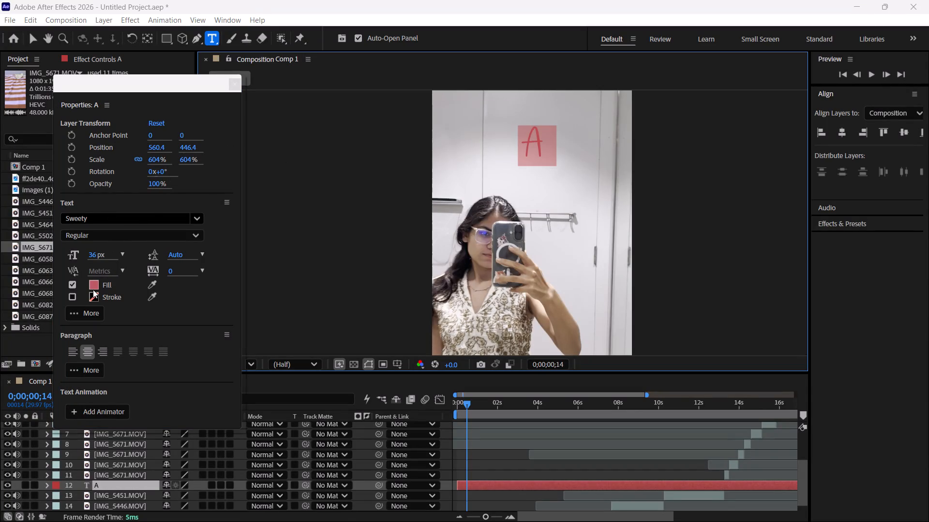
pyautogui.moveTo(454, 214); pyautogui.dragTo(479, 208)
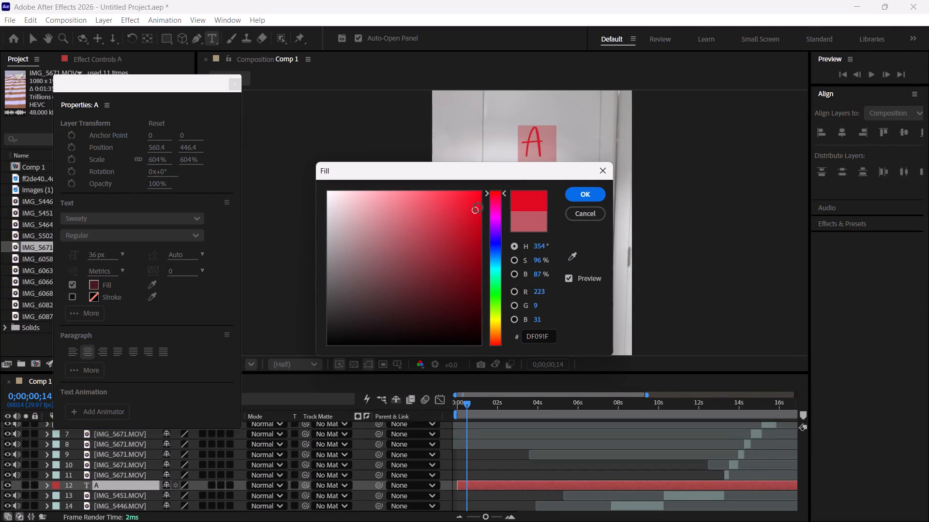
pyautogui.moveTo(479, 208); pyautogui.dragTo(484, 203)
pyautogui.click(587, 191)
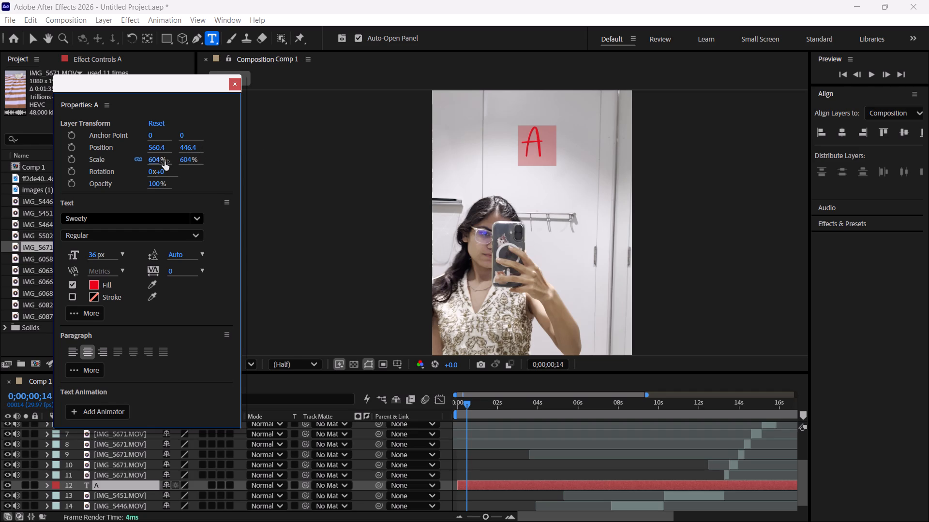
# Scale the "A" text layer to 477% and set its vertical position to 373.4.
pyautogui.moveTo(162, 161); pyautogui.dragTo(83, 161)
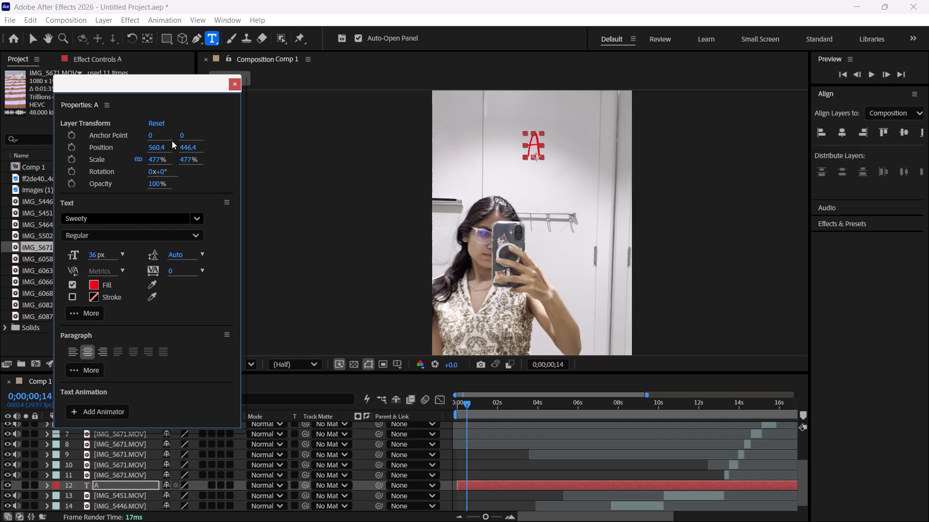
pyautogui.moveTo(189, 144); pyautogui.dragTo(143, 145)
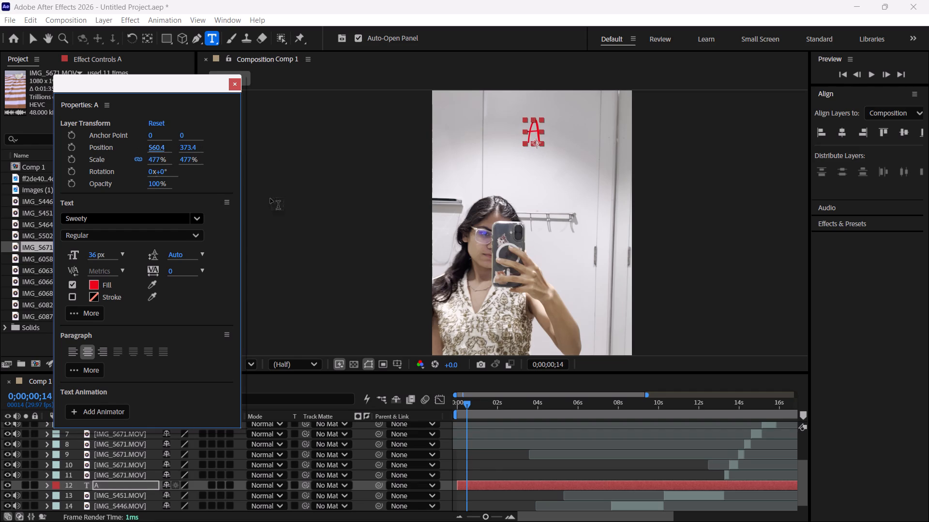
# Duplicate the "A" text layer and place the copy below the original at vertical position 541.4.
pyautogui.click(490, 485)
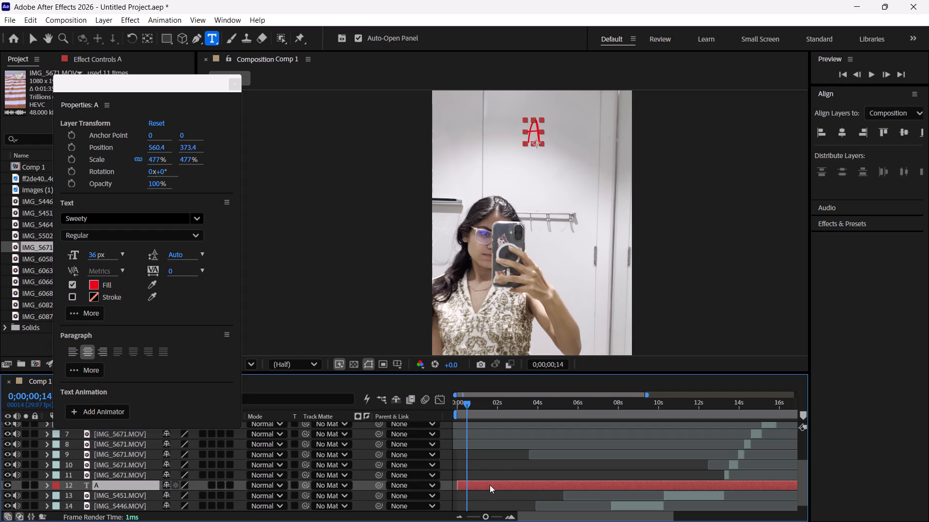
pyautogui.hotkey('ctrl', 'd')
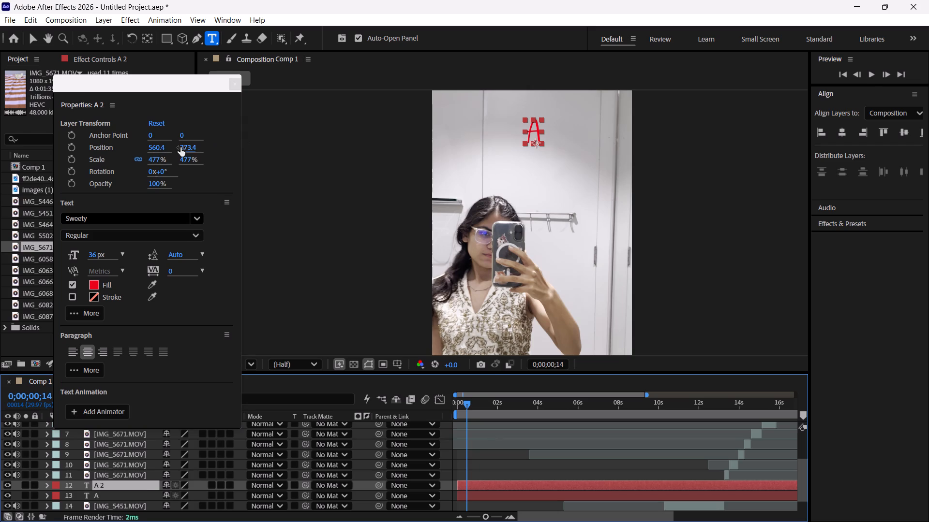
pyautogui.moveTo(181, 147); pyautogui.dragTo(303, 148)
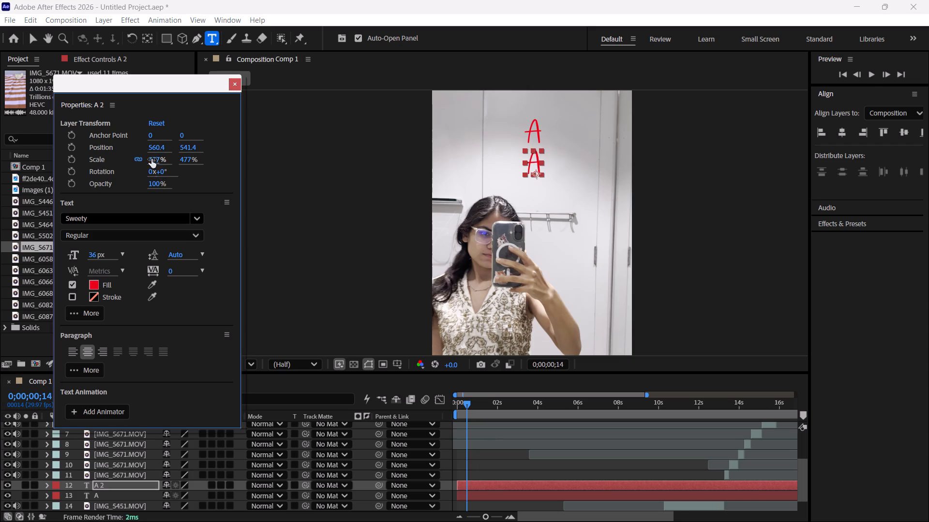
# Replace the duplicated layer's text with "Day" and select the new word.
pyautogui.doubleClick(535, 167)
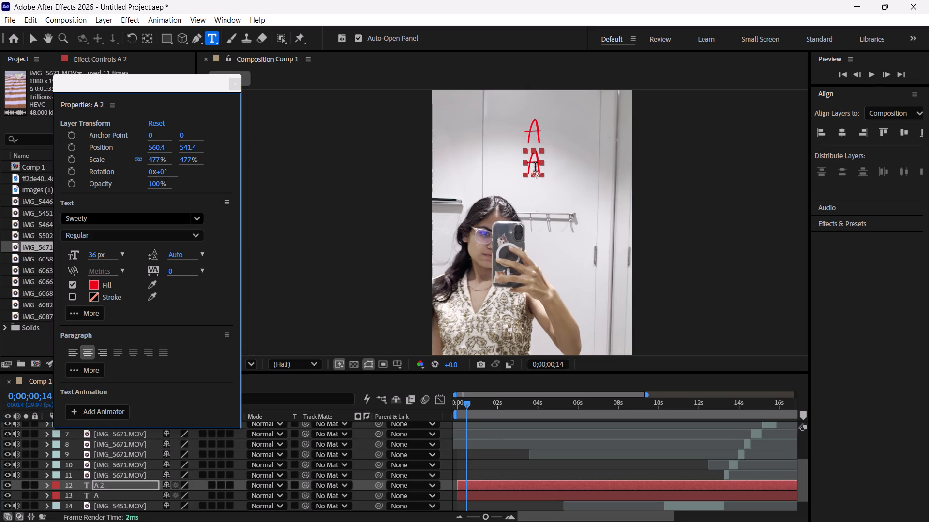
pyautogui.write('ay')
pyautogui.doubleClick(535, 167)
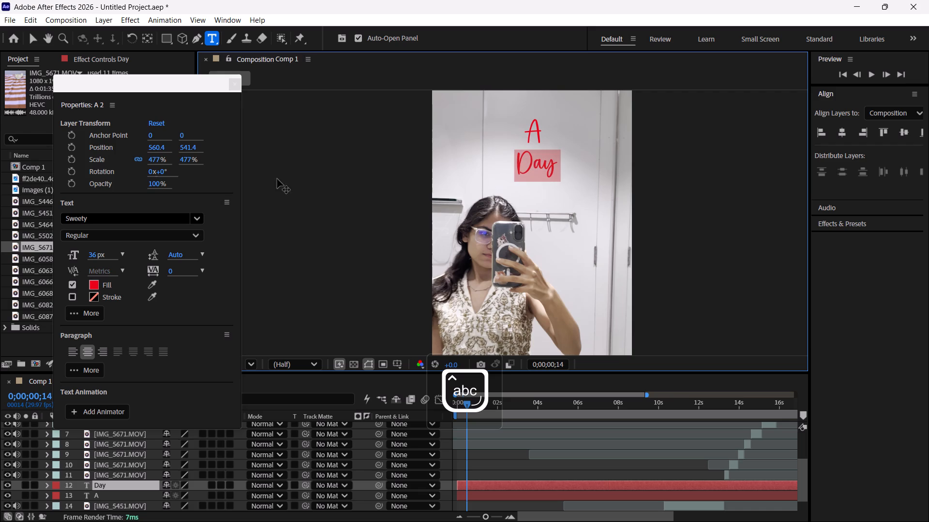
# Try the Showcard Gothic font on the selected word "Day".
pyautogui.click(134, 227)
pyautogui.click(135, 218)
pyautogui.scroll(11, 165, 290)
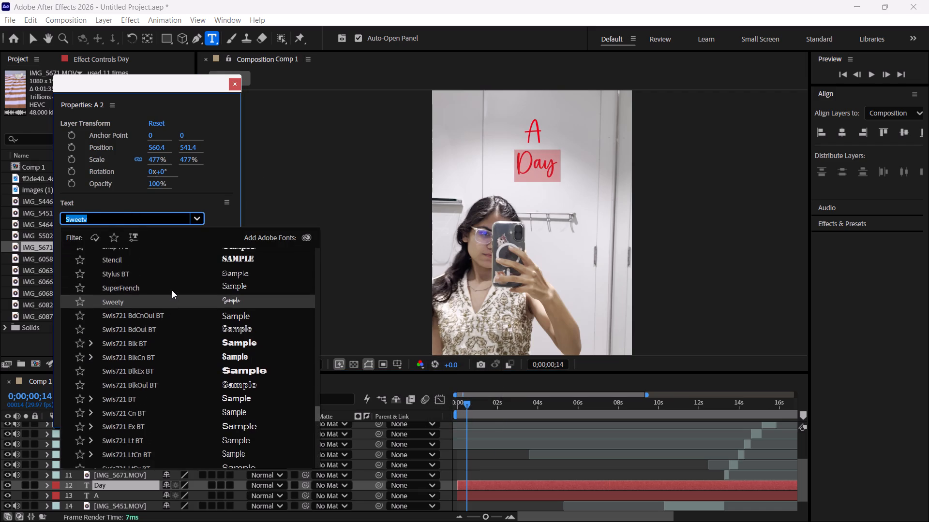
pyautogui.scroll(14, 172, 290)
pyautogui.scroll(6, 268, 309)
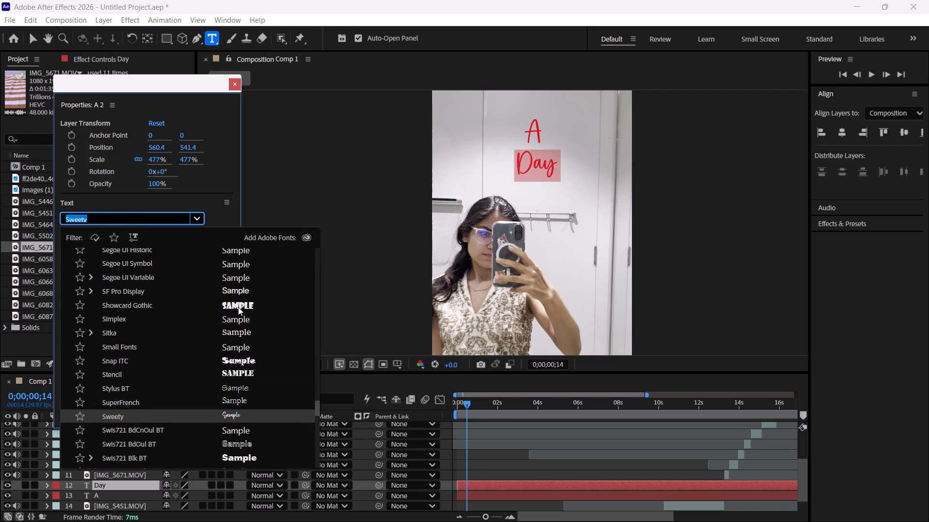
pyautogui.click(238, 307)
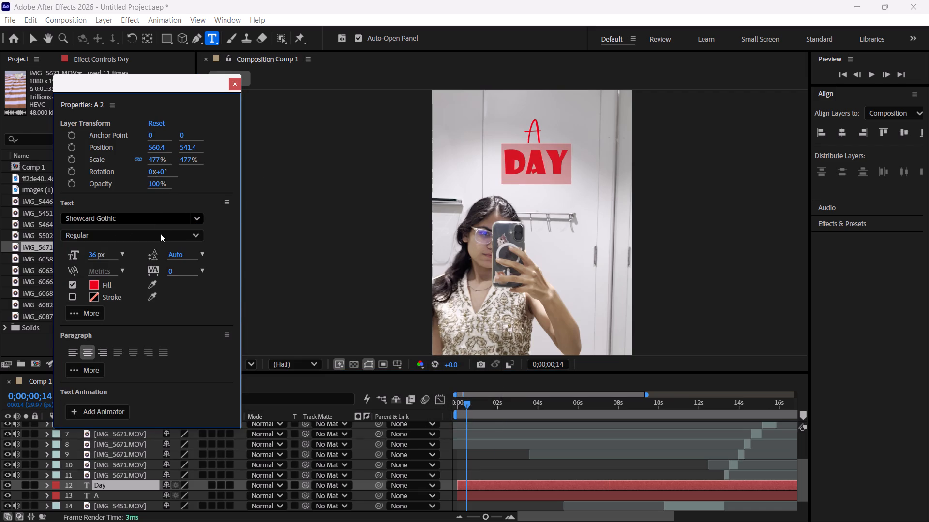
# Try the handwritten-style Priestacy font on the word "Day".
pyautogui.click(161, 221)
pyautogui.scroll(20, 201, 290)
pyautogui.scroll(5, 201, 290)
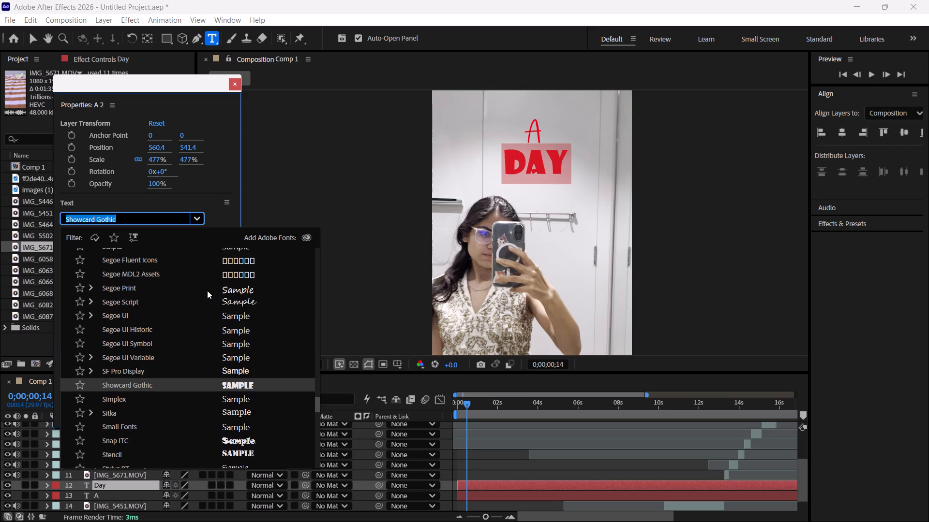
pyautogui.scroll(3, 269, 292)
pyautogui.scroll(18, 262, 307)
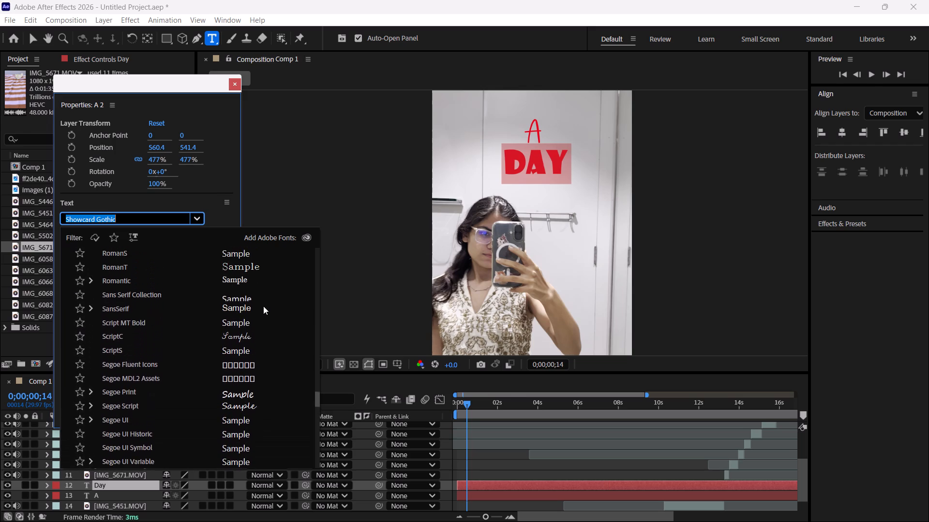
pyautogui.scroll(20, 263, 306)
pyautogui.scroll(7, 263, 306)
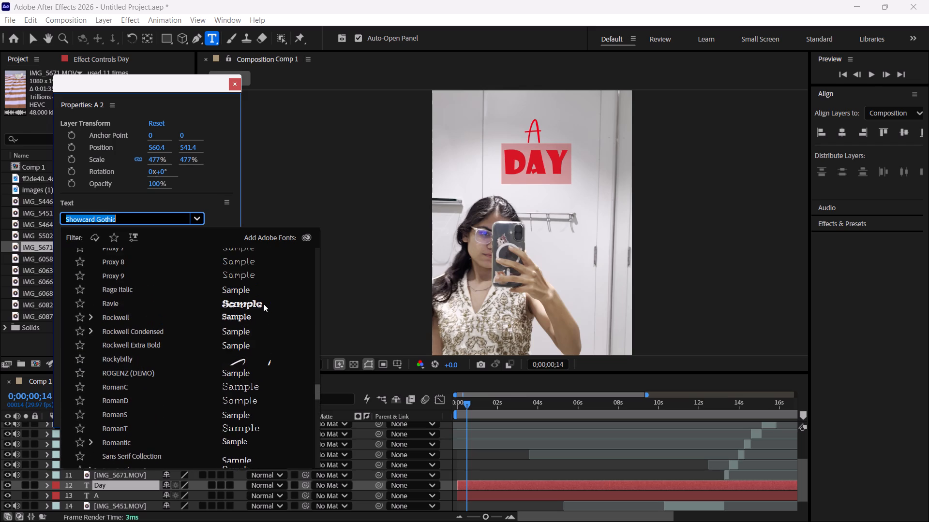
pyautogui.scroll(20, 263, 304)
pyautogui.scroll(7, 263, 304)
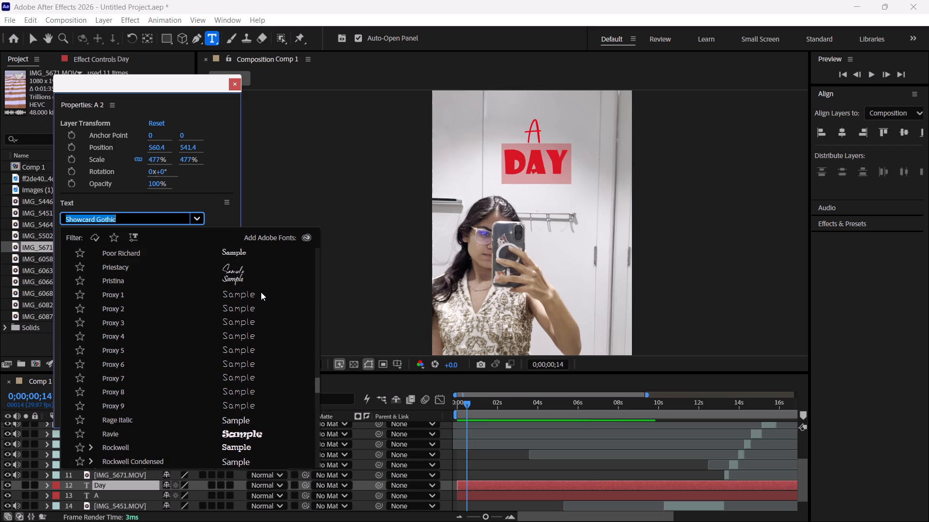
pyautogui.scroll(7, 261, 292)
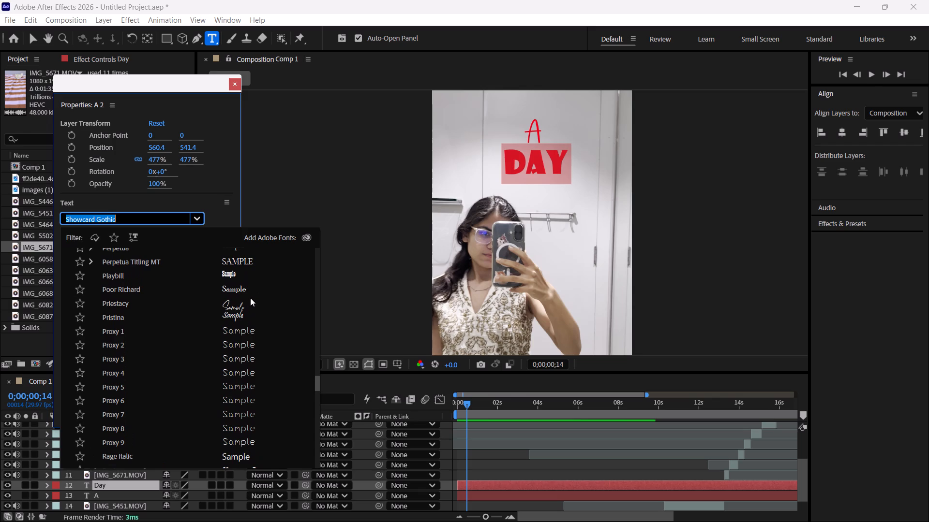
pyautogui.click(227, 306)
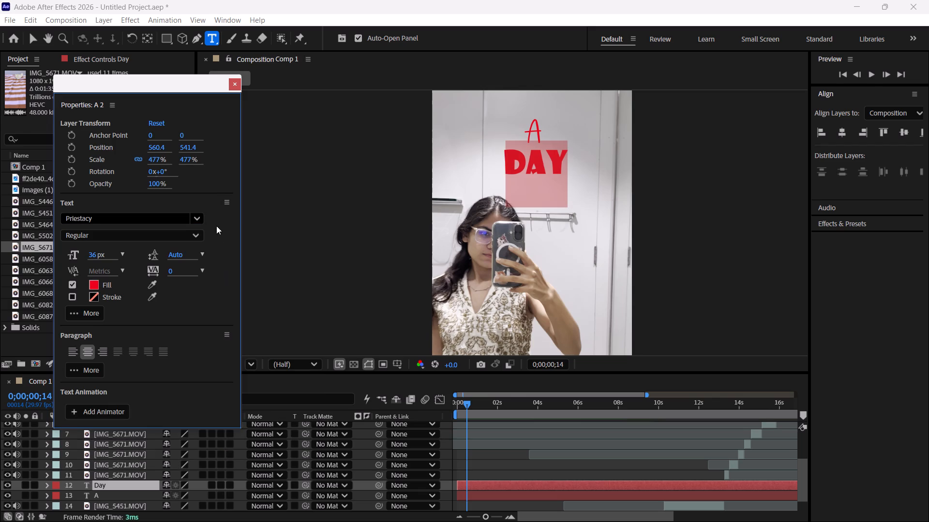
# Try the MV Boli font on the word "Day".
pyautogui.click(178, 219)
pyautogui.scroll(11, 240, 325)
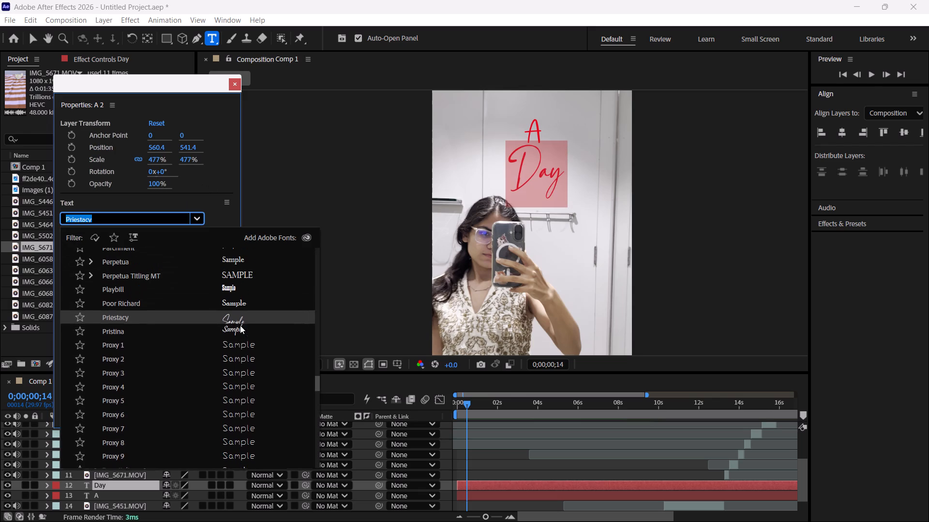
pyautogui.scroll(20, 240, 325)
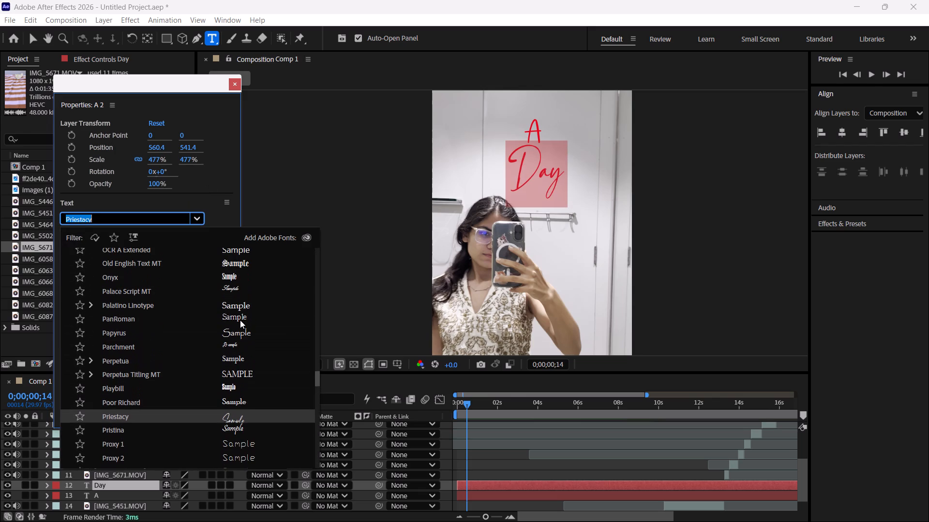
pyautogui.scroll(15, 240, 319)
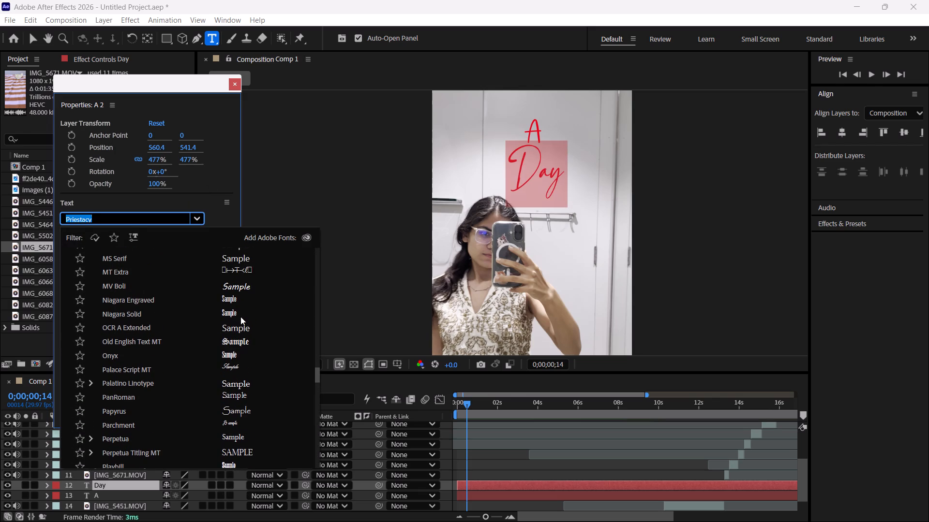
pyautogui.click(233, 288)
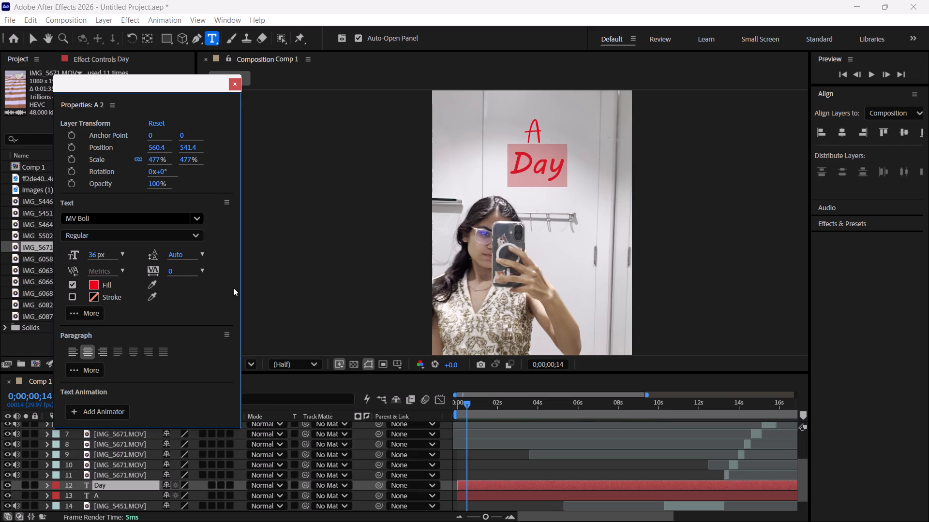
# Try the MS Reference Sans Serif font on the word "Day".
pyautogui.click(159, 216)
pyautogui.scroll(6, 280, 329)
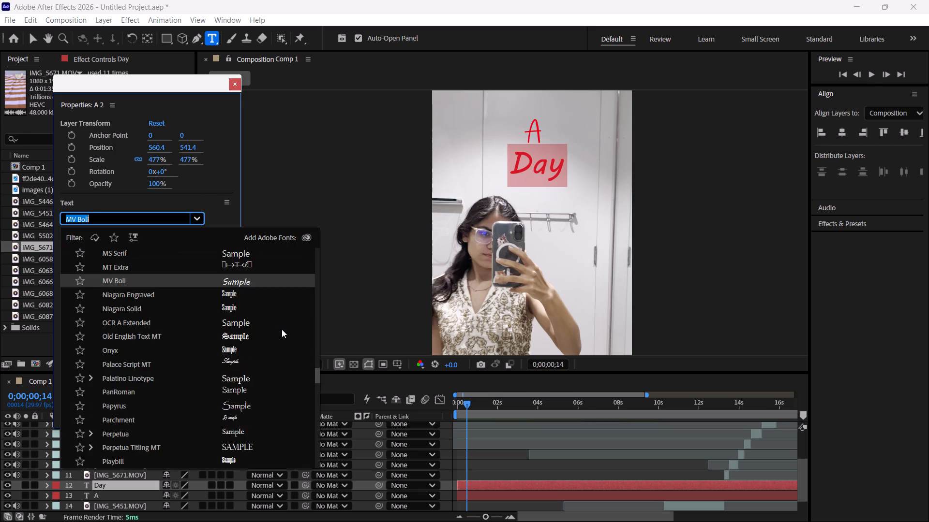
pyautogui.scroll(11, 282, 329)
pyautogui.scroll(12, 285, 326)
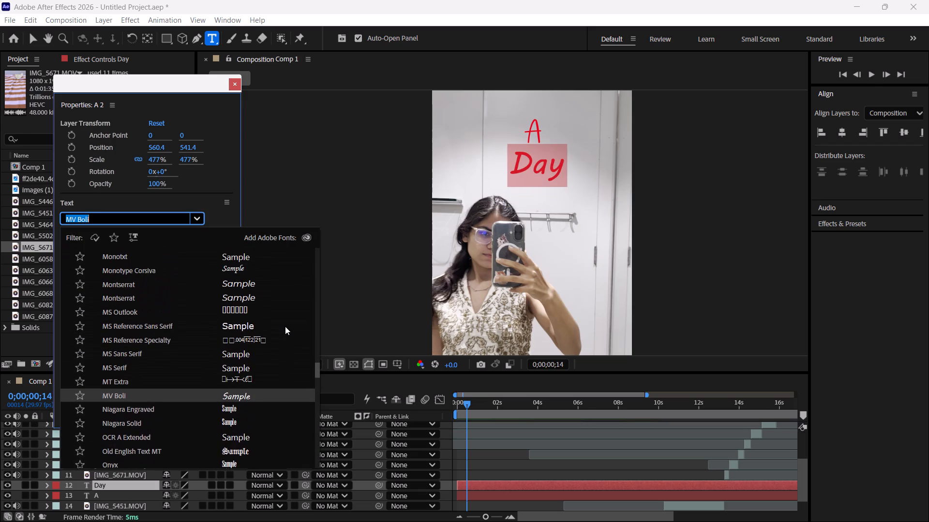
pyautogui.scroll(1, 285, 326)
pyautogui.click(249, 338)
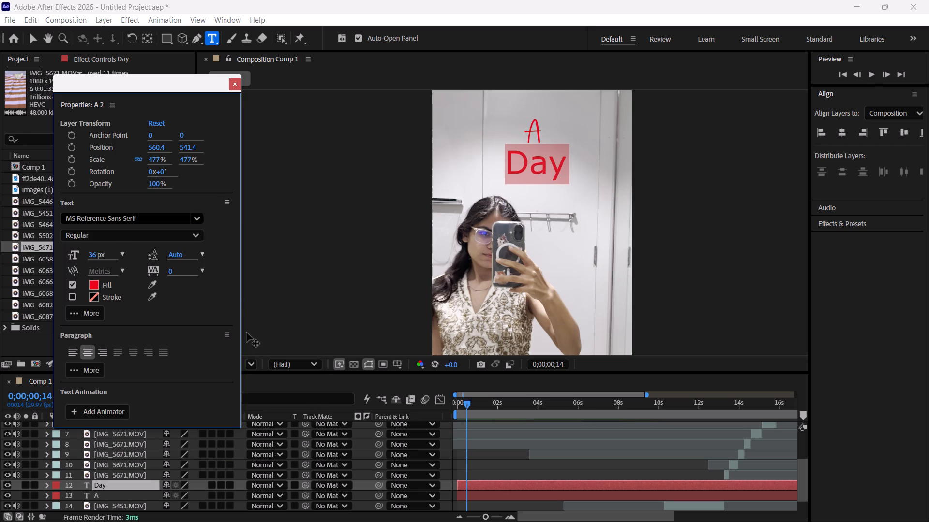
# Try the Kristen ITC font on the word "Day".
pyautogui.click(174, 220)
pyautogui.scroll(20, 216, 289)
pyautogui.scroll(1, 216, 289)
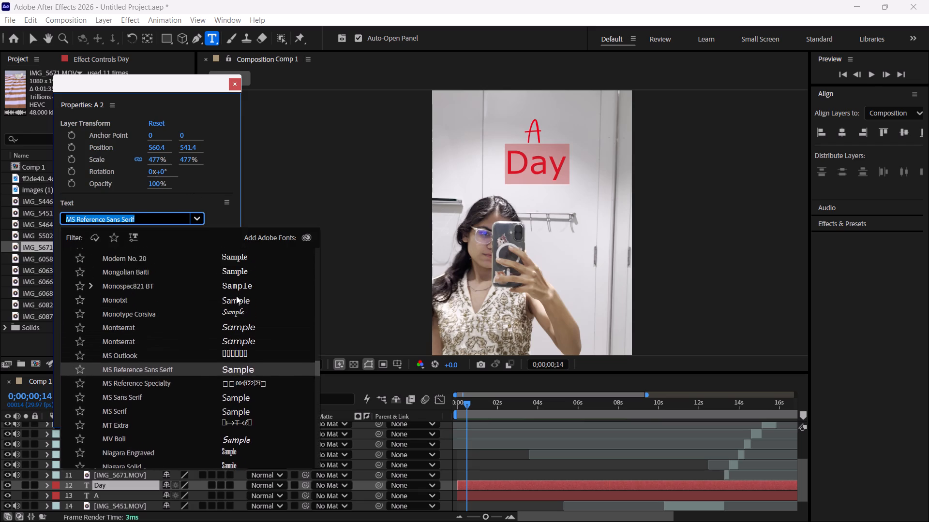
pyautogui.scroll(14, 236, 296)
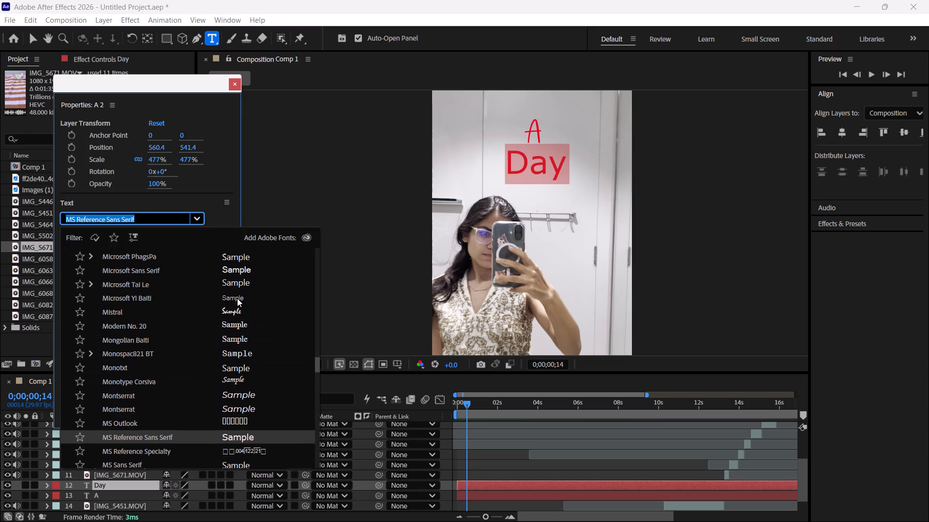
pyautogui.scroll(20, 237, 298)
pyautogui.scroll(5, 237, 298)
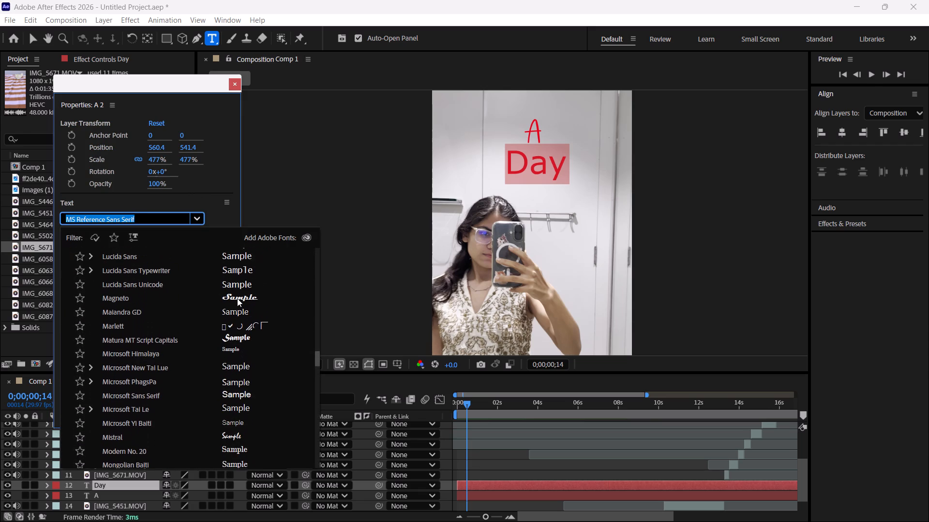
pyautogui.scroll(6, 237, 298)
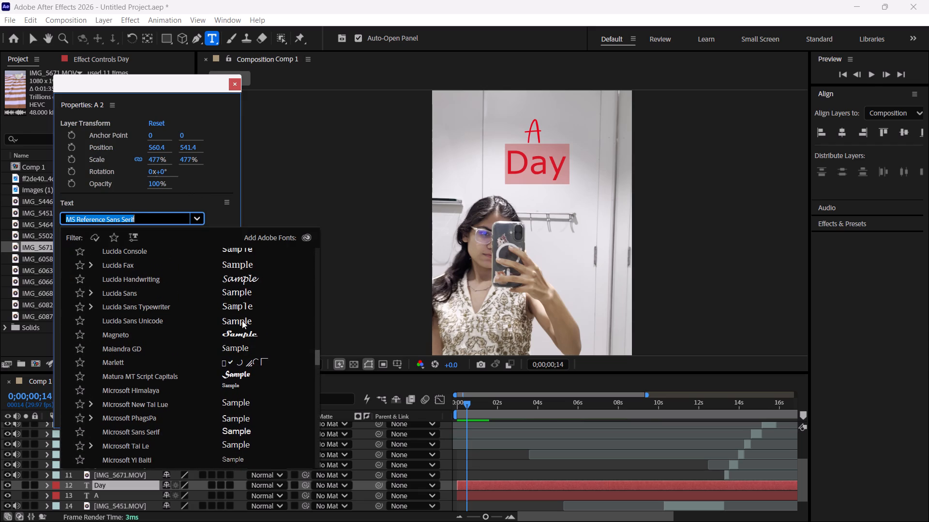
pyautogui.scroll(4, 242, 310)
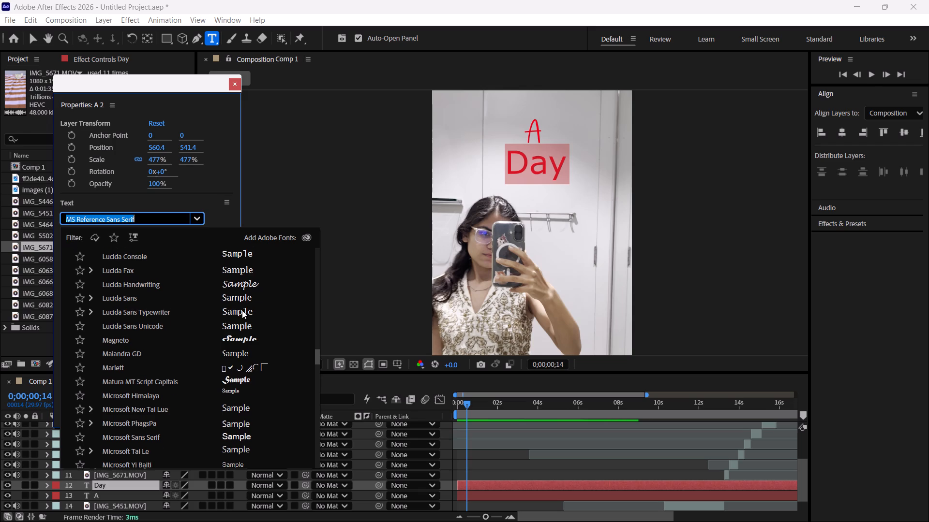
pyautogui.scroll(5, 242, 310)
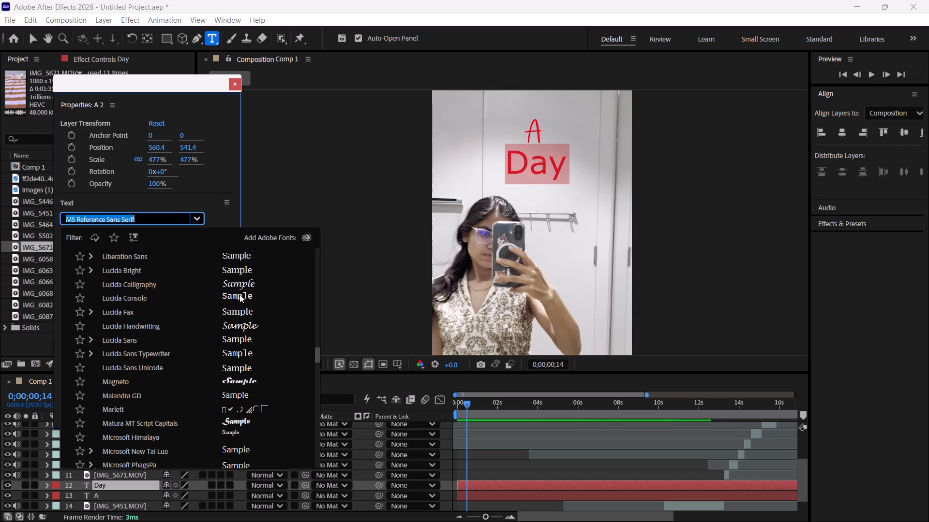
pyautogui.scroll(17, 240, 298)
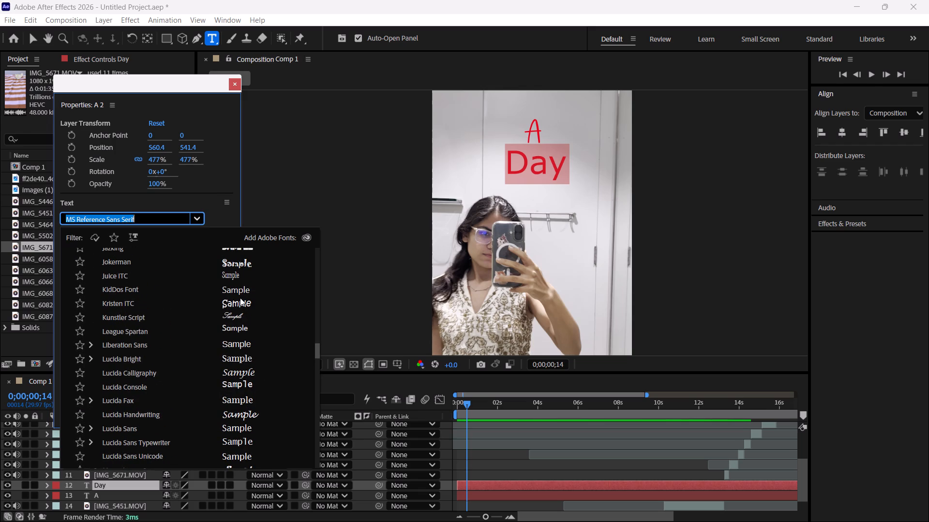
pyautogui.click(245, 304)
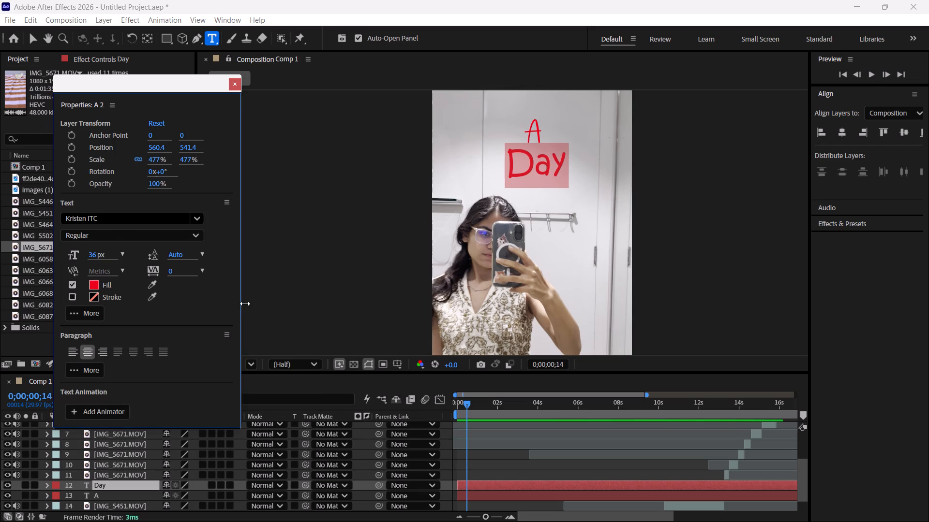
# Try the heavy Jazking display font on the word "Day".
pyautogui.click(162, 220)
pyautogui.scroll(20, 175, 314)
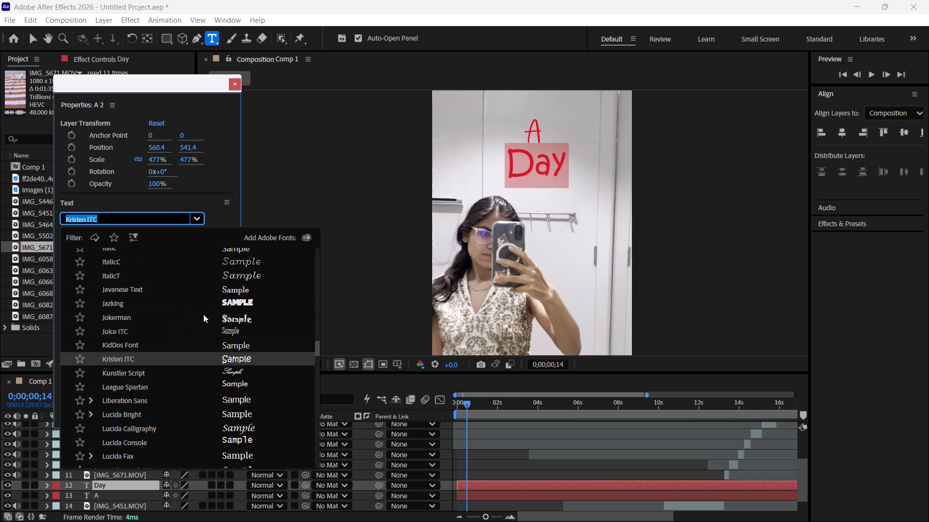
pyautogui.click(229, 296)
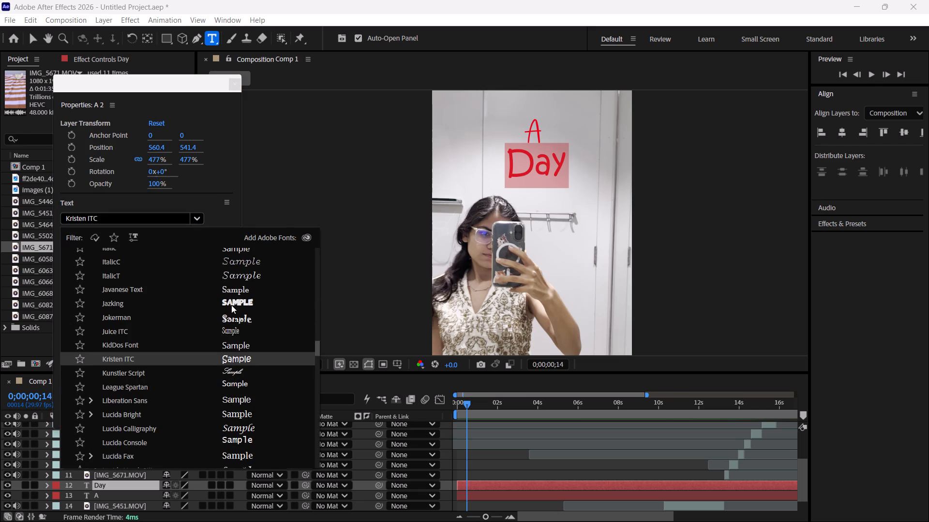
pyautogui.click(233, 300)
# Set the font of the word "Day" to Impact, keeping the Regular style.
pyautogui.click(147, 226)
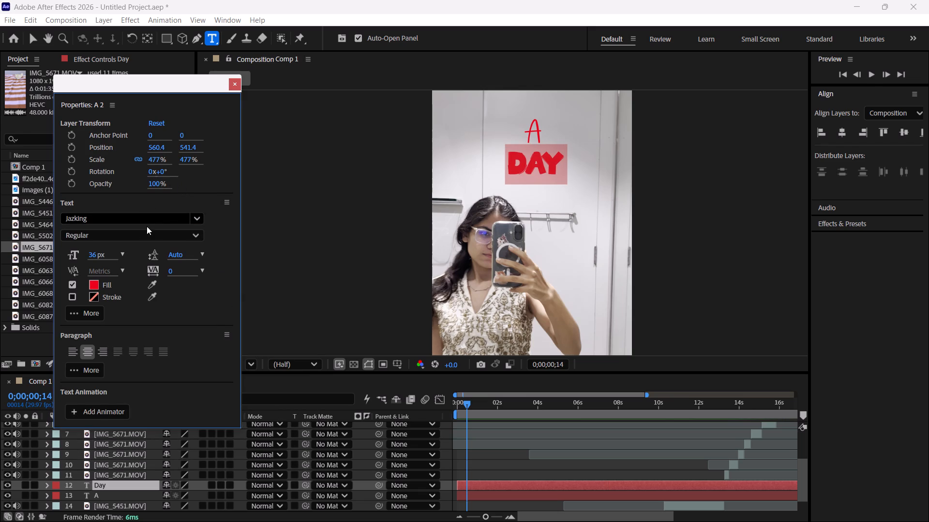
pyautogui.click(147, 222)
pyautogui.scroll(20, 206, 316)
pyautogui.scroll(7, 206, 316)
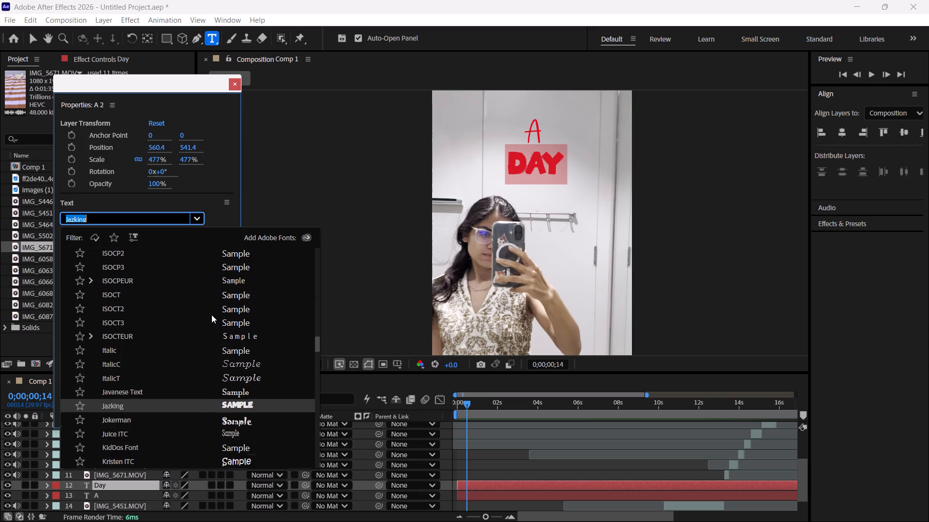
pyautogui.scroll(20, 211, 315)
pyautogui.scroll(10, 211, 315)
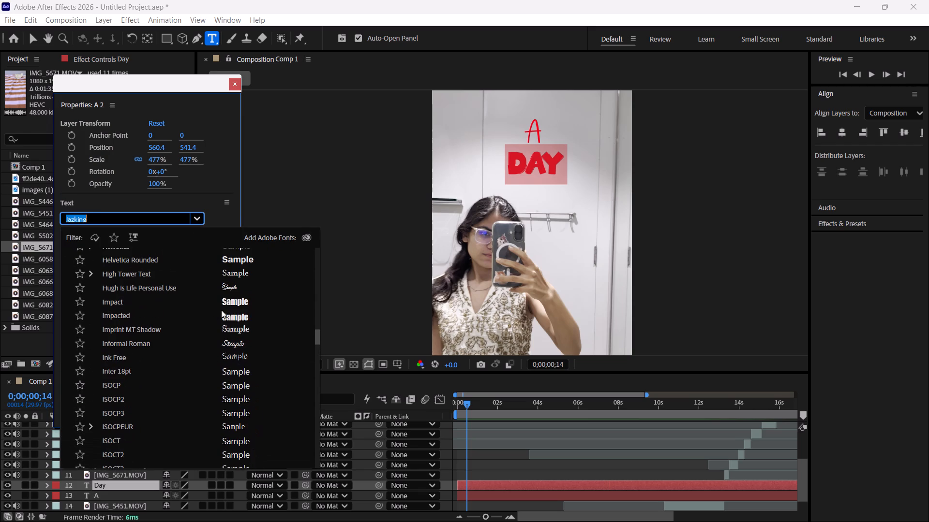
pyautogui.click(234, 302)
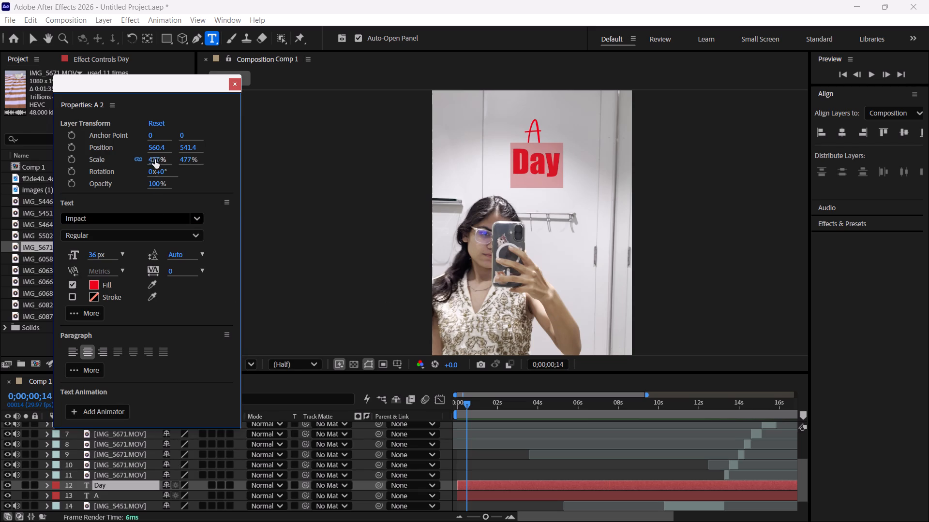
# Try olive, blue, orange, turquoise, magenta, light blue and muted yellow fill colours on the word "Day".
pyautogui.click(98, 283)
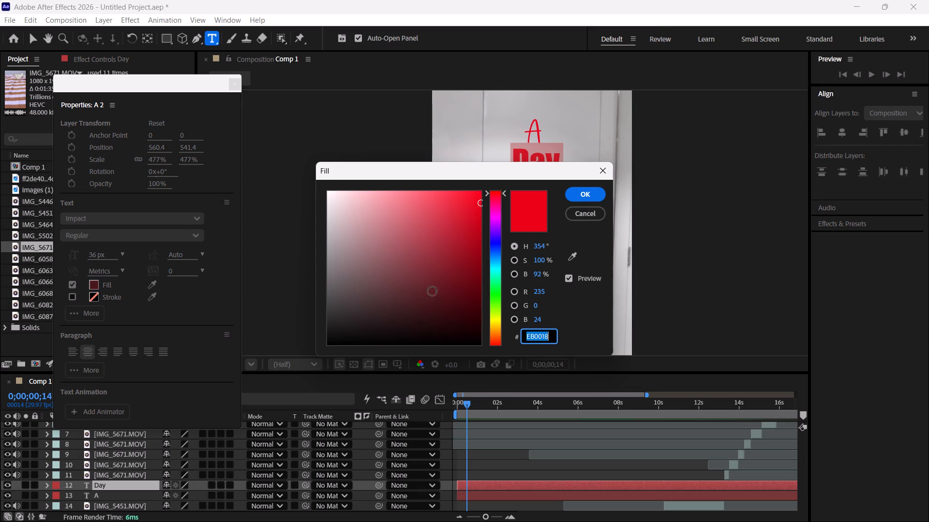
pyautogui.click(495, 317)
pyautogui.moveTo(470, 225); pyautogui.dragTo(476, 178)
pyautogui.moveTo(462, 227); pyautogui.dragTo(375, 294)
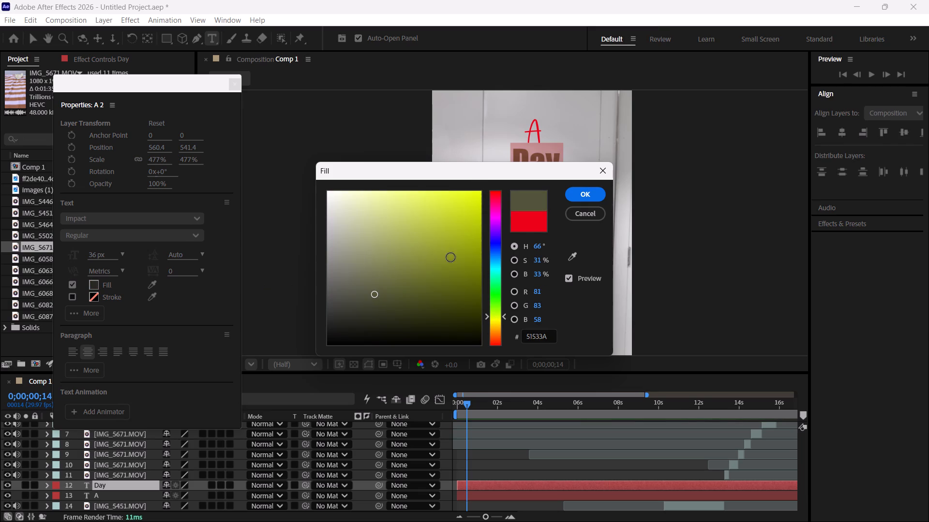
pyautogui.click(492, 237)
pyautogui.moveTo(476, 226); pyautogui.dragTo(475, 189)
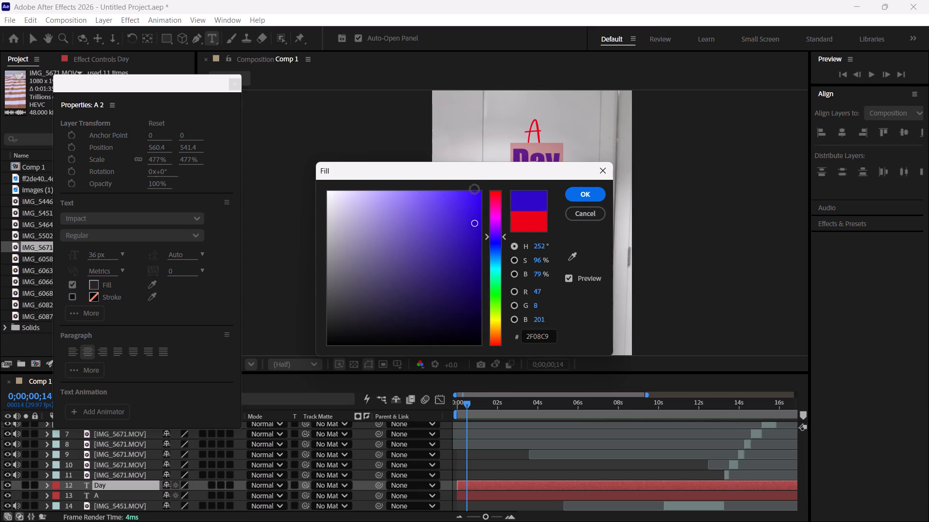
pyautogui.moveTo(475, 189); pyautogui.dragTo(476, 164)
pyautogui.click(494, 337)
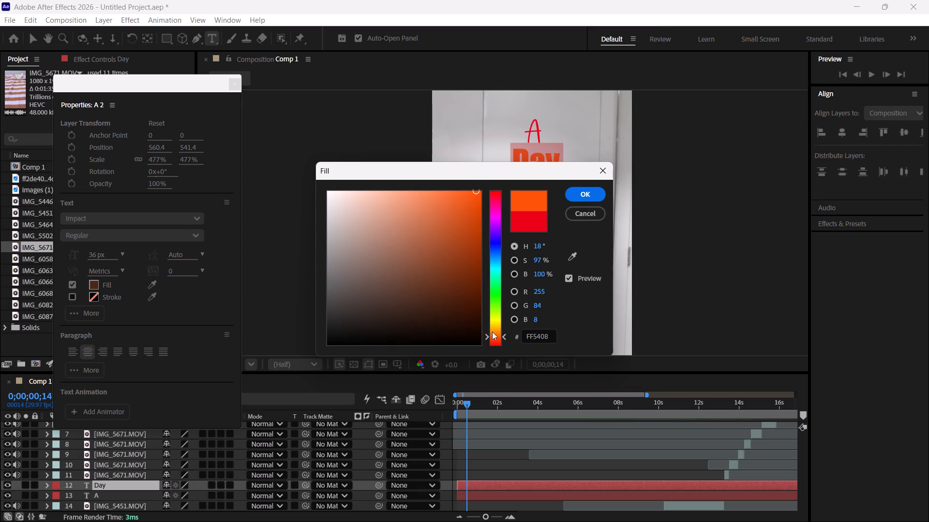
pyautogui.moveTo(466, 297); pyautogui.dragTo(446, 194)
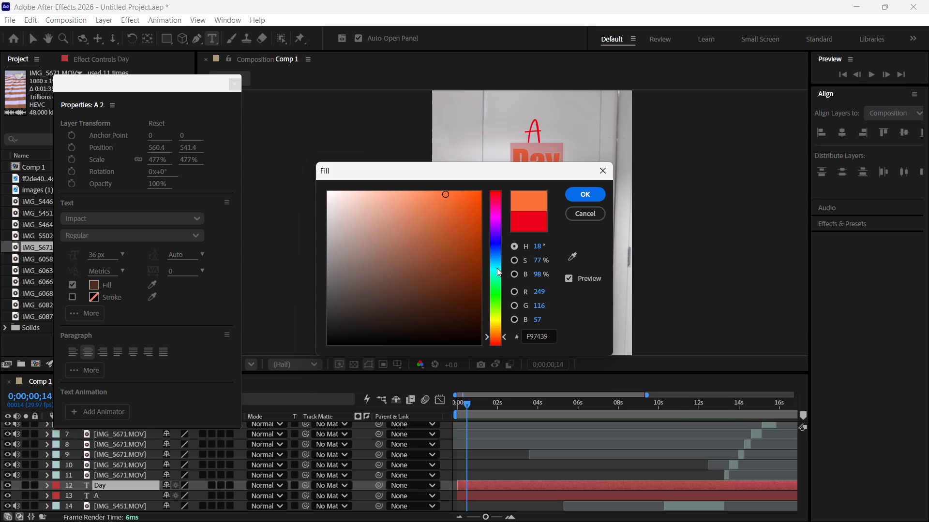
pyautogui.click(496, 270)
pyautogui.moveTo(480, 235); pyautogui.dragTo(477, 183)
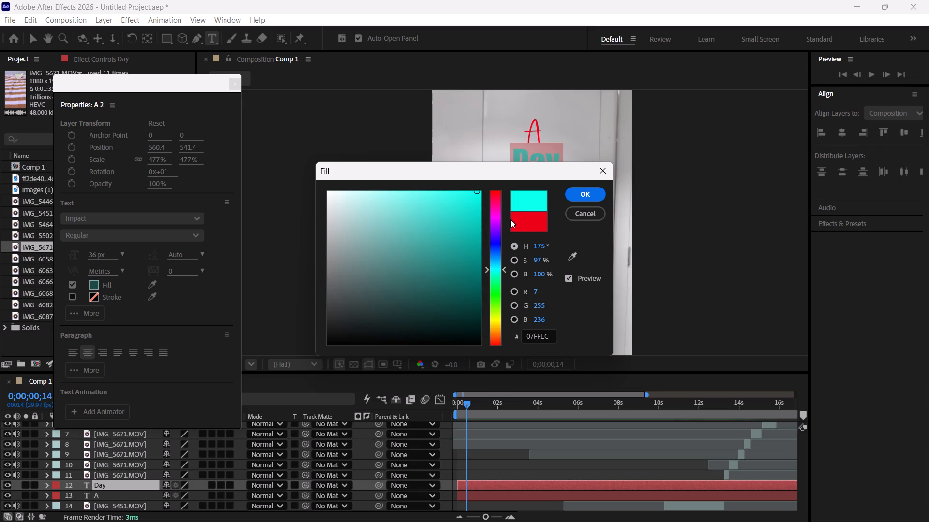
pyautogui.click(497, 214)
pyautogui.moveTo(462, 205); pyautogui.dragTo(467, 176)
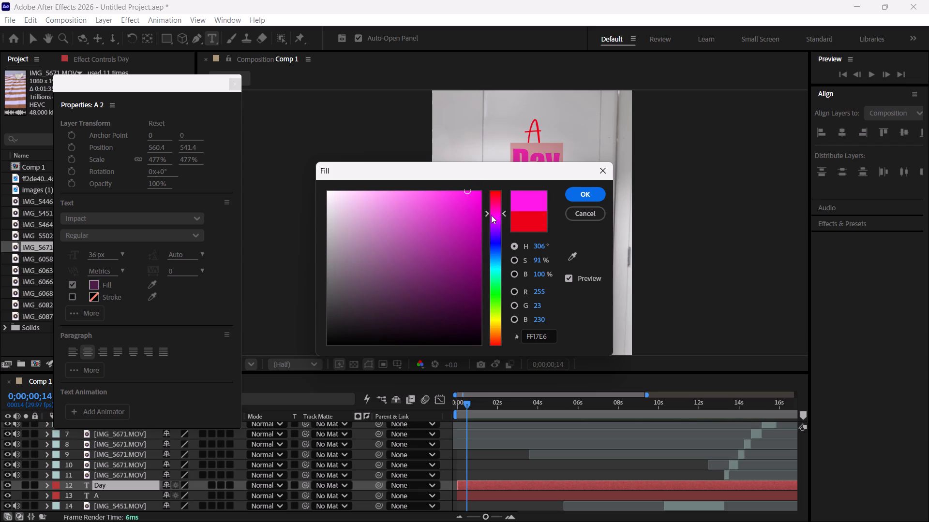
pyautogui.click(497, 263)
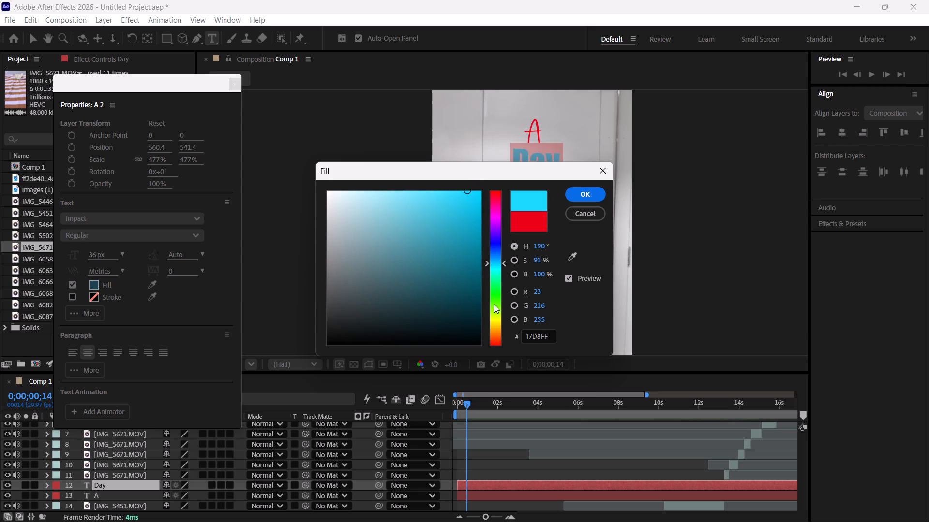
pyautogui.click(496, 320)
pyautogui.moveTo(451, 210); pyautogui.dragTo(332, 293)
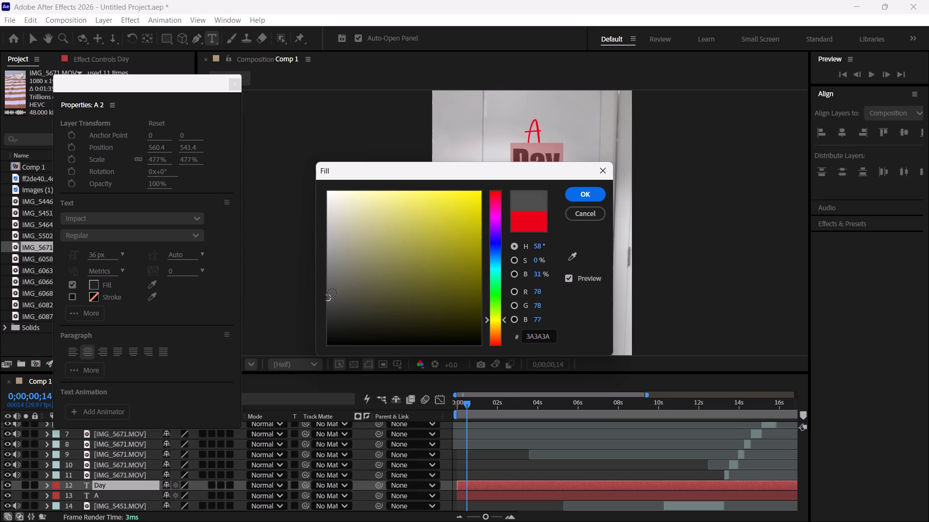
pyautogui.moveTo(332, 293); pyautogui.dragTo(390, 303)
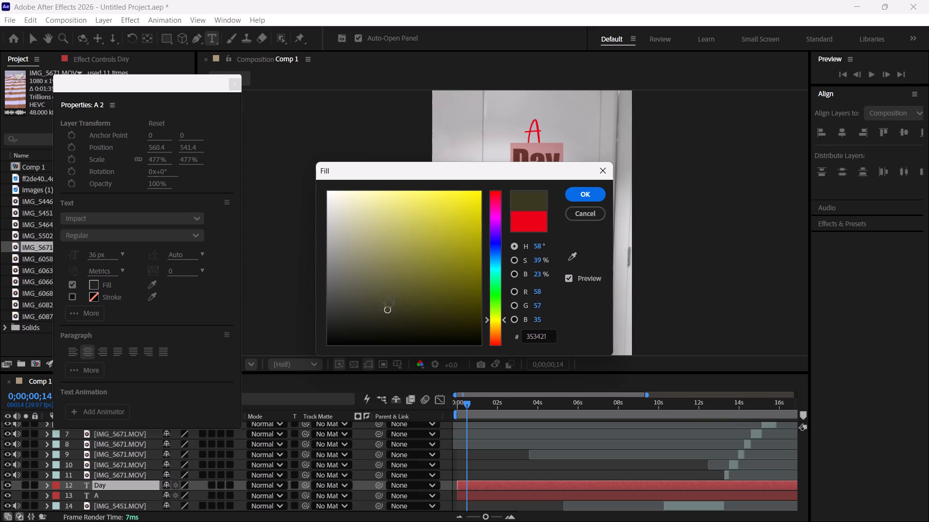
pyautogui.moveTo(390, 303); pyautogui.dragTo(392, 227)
# Set the fill colour of the word "Day" to vivid pink, FF005E.
pyautogui.click(494, 200)
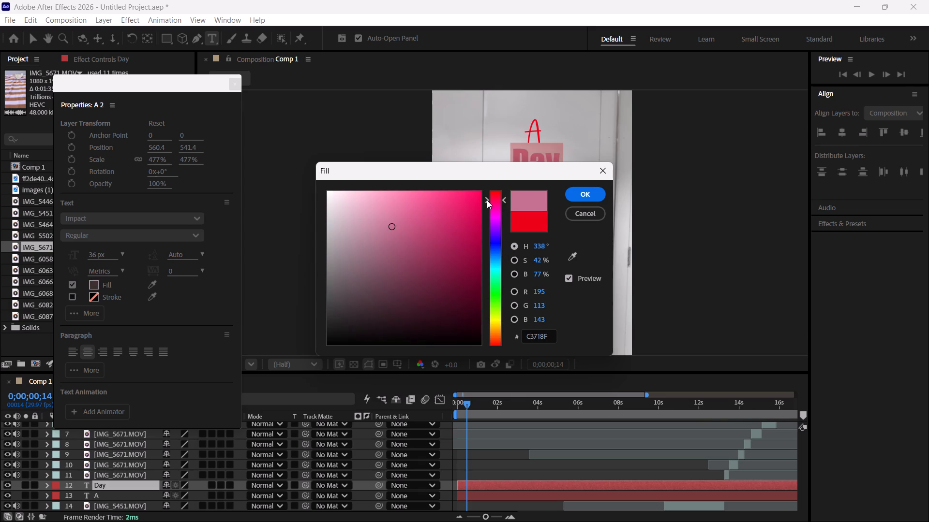
pyautogui.moveTo(473, 201); pyautogui.dragTo(486, 184)
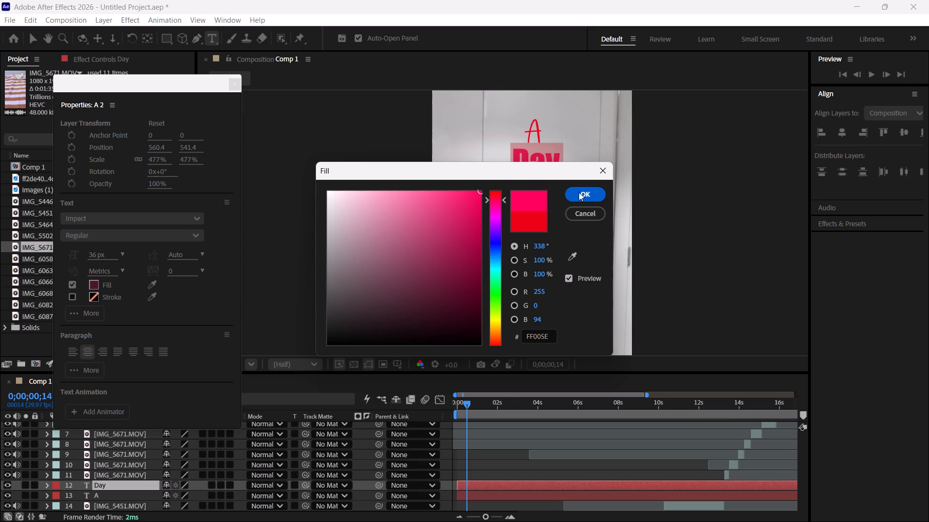
pyautogui.click(579, 192)
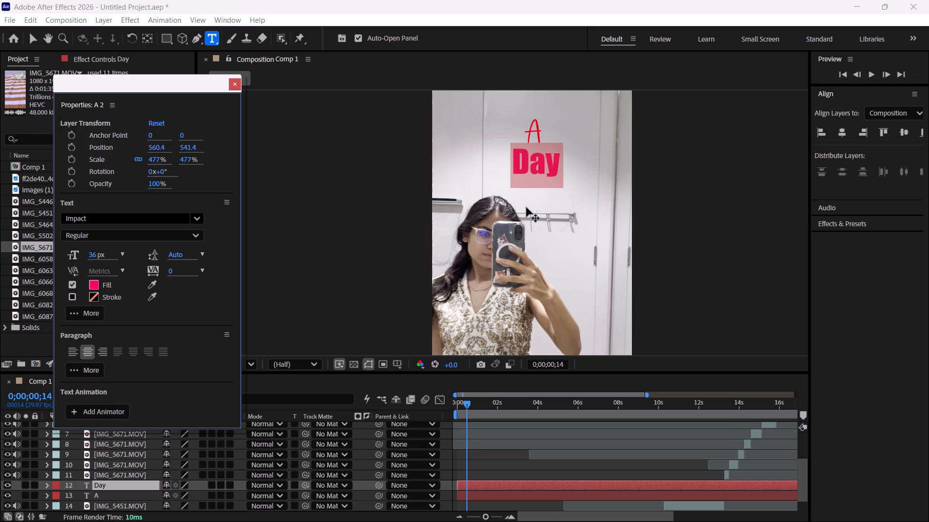
# Duplicate the "Day" text layer and move the copy below the original, to a vertical position of 698.4.
pyautogui.doubleClick(513, 479)
pyautogui.click(512, 484)
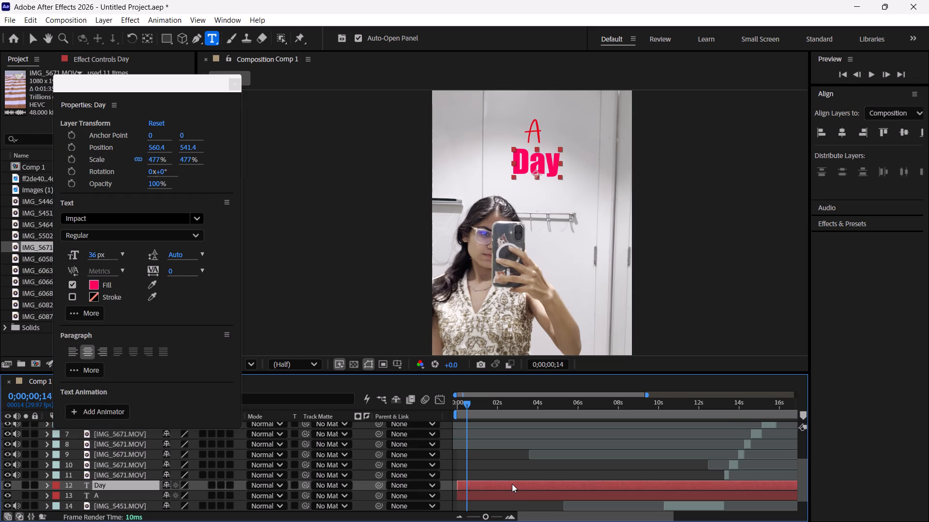
pyautogui.hotkey('ctrl', 'd')
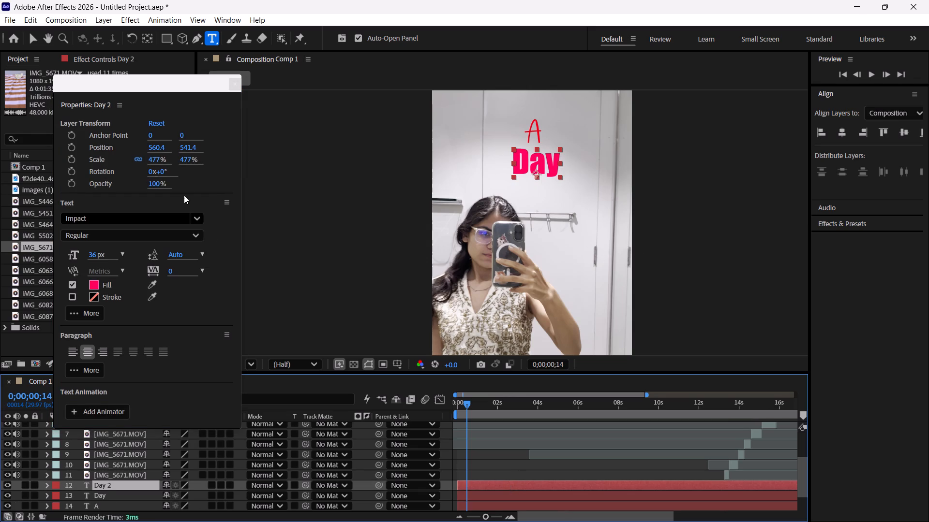
pyautogui.moveTo(190, 142); pyautogui.dragTo(301, 155)
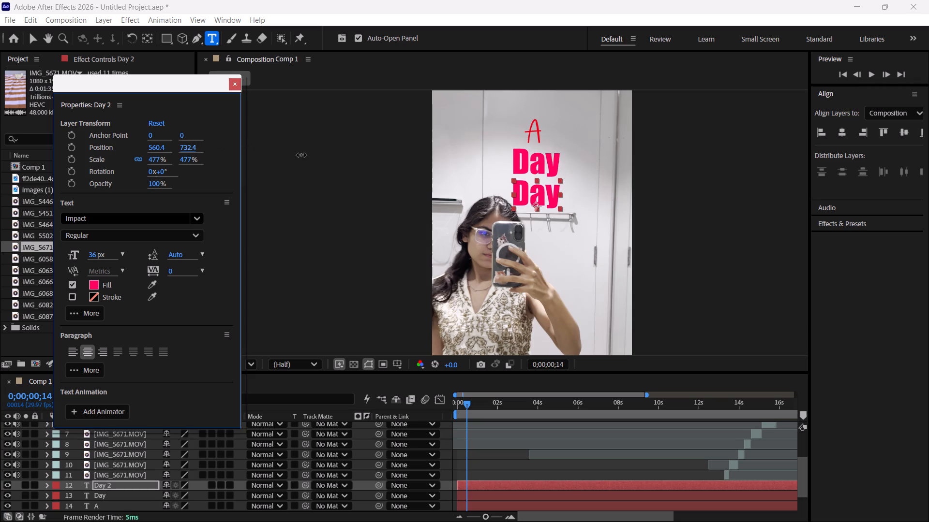
pyautogui.moveTo(301, 155); pyautogui.dragTo(280, 156)
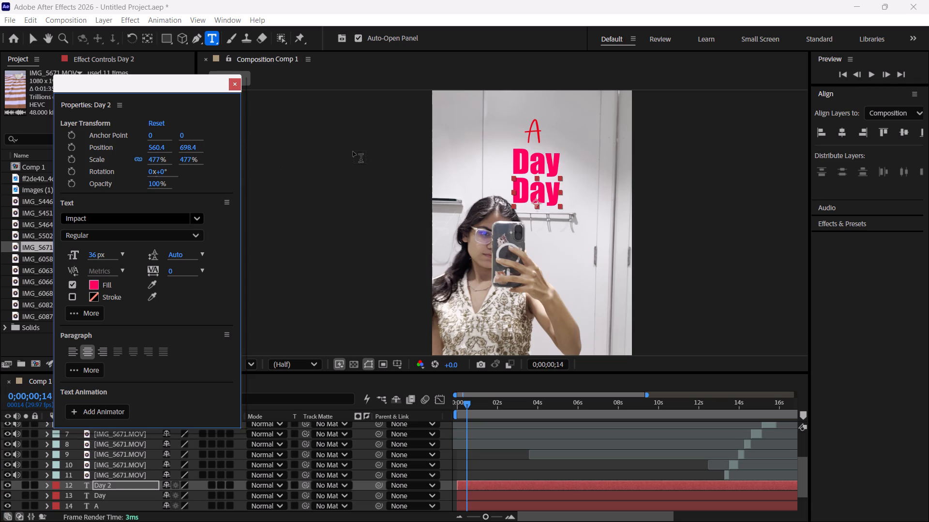
# Replace the text of the duplicated "Day" layer with "in".
pyautogui.tripleClick(537, 192)
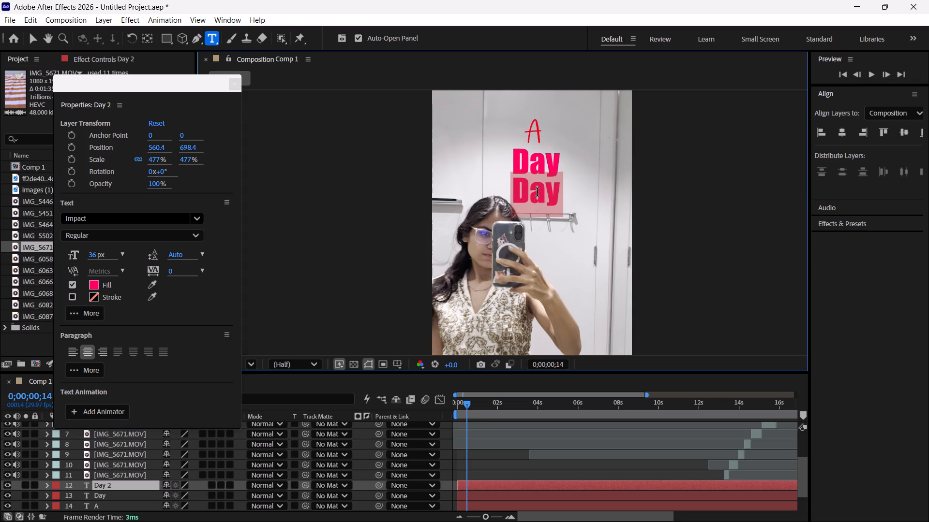
pyautogui.write('in')
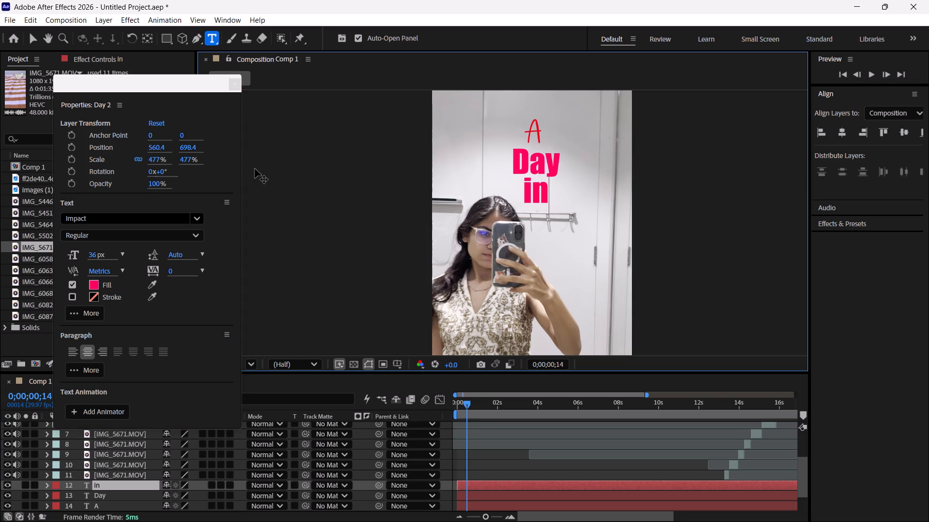
# Lower the word "in" to a vertical position of 726.4, leaving a gap beneath "Day".
pyautogui.moveTo(194, 145); pyautogui.dragTo(227, 148)
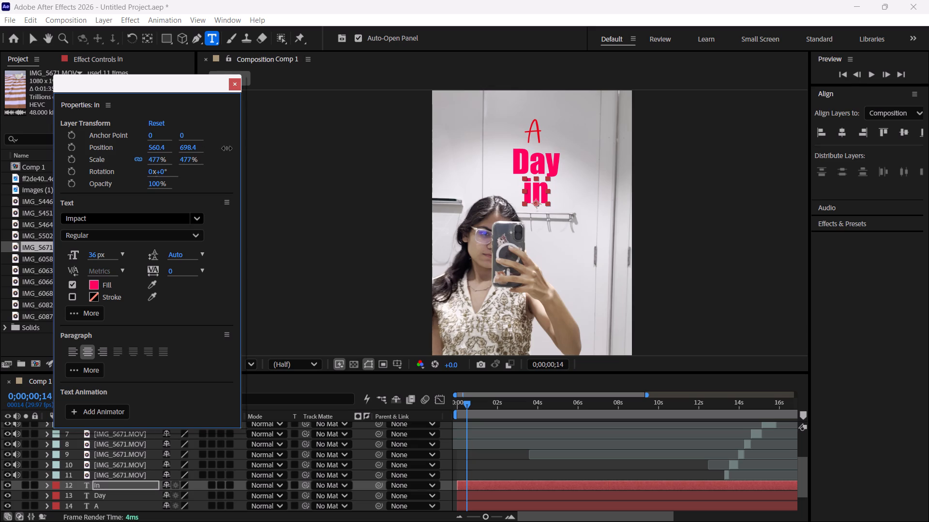
pyautogui.moveTo(227, 148); pyautogui.dragTo(274, 151)
pyautogui.moveTo(187, 144); pyautogui.dragTo(198, 144)
pyautogui.doubleClick(541, 187)
pyautogui.moveTo(192, 146); pyautogui.dragTo(215, 146)
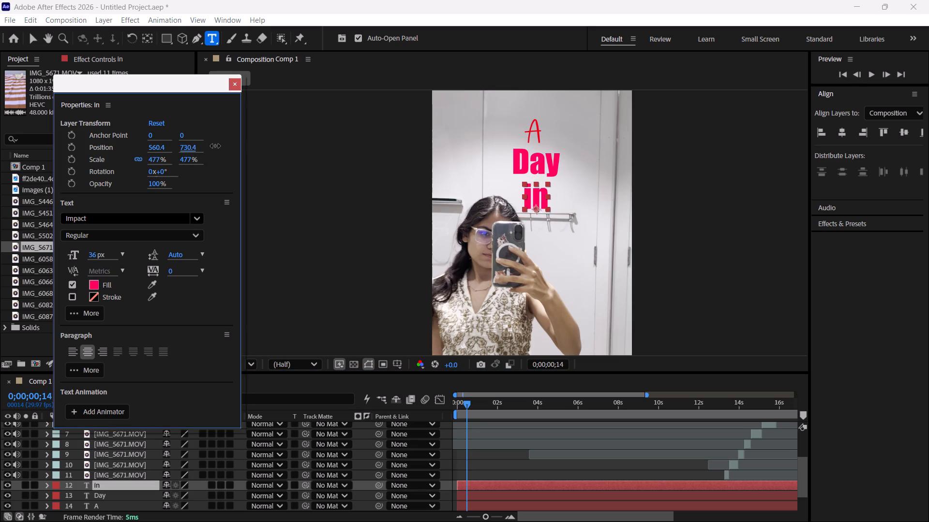
pyautogui.moveTo(215, 146); pyautogui.dragTo(206, 152)
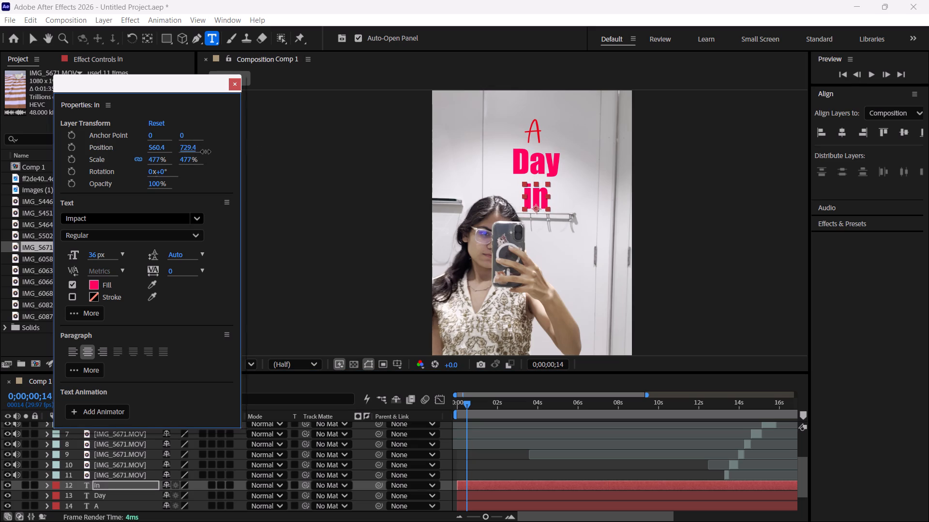
pyautogui.moveTo(206, 152); pyautogui.dragTo(205, 152)
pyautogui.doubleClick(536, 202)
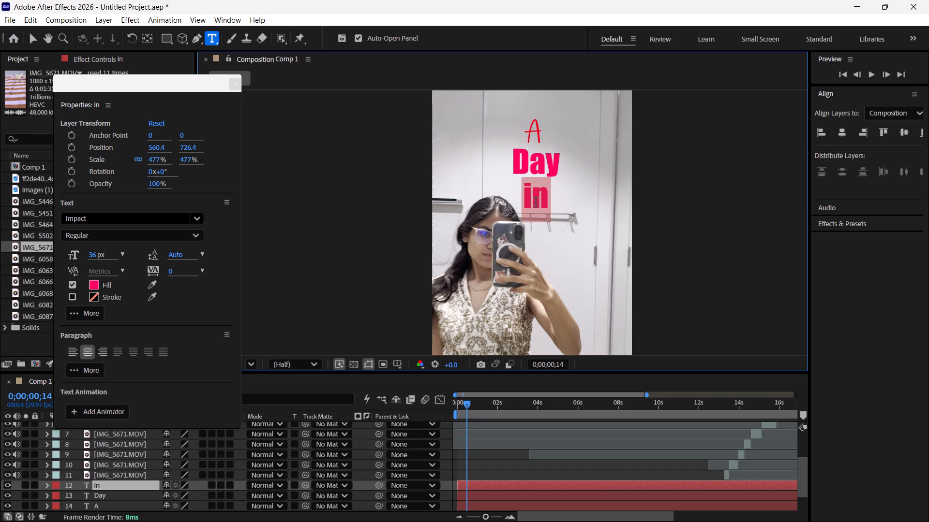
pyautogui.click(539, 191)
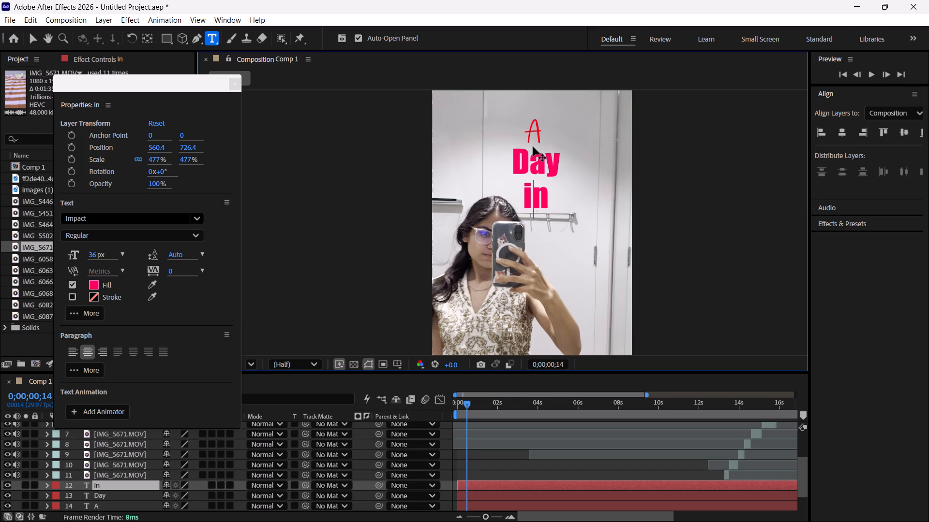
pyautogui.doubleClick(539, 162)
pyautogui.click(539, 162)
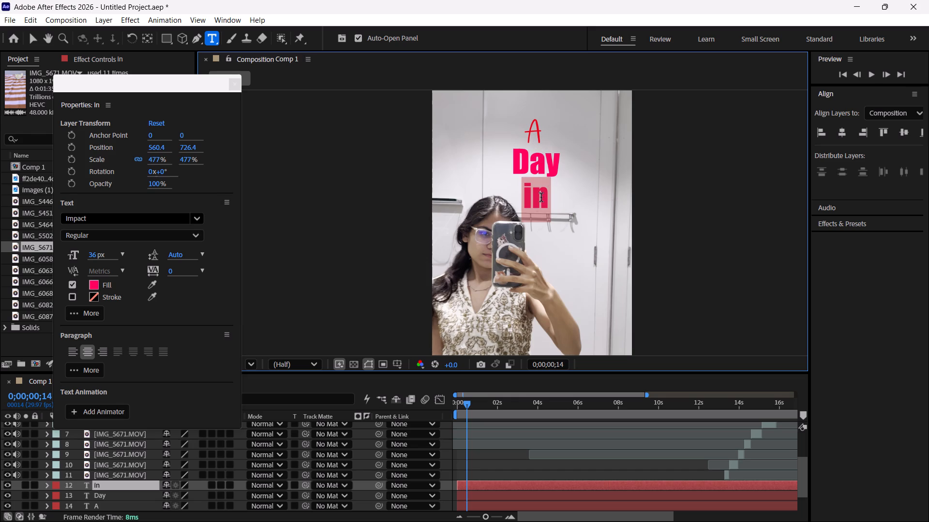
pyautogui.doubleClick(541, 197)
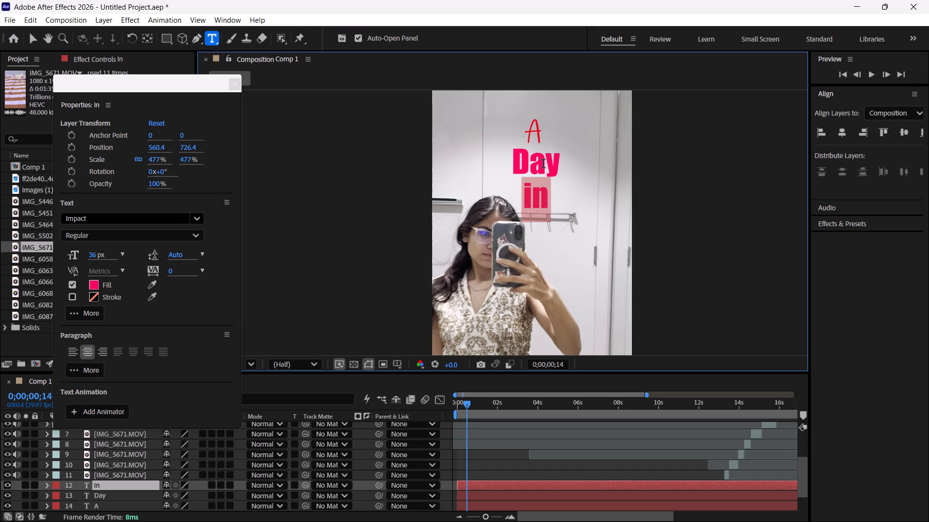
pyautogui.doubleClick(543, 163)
# Set the font of the letter "A" in the title to Impact.
pyautogui.doubleClick(522, 504)
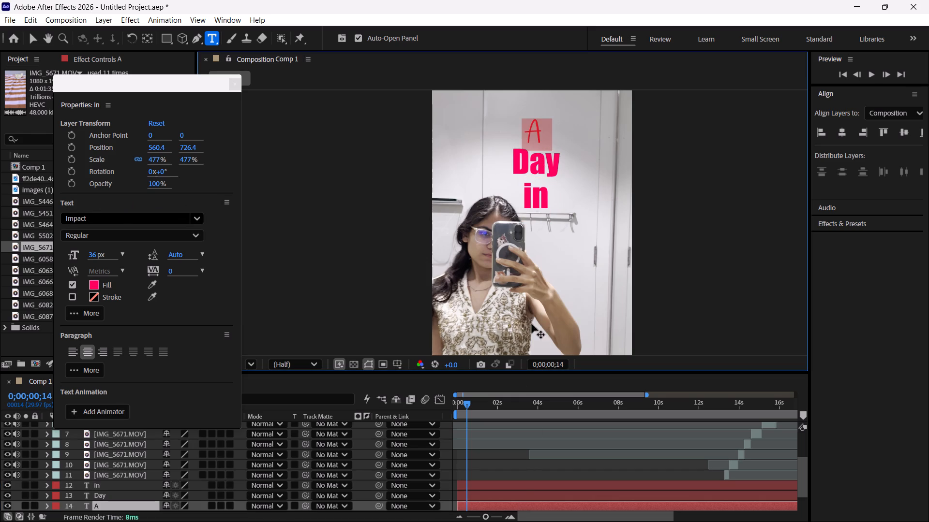
pyautogui.click(120, 219)
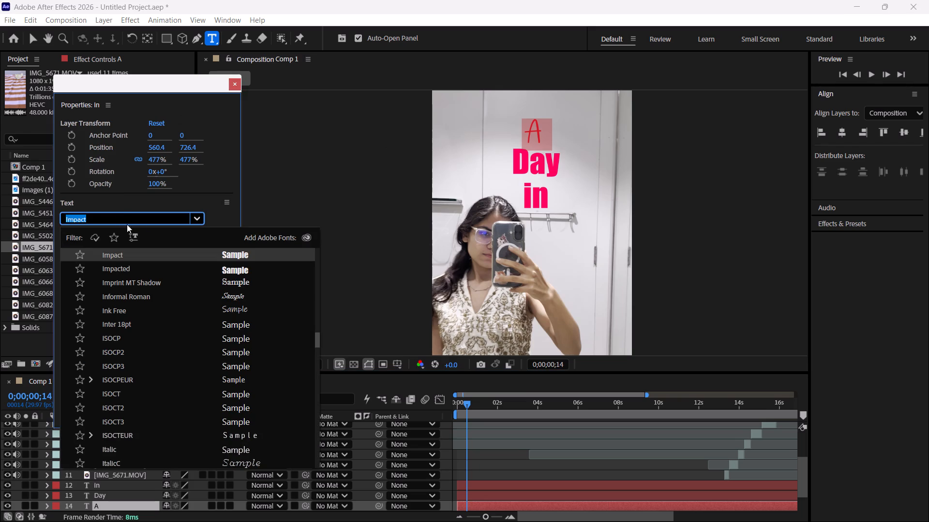
pyautogui.scroll(-2, 581, 451)
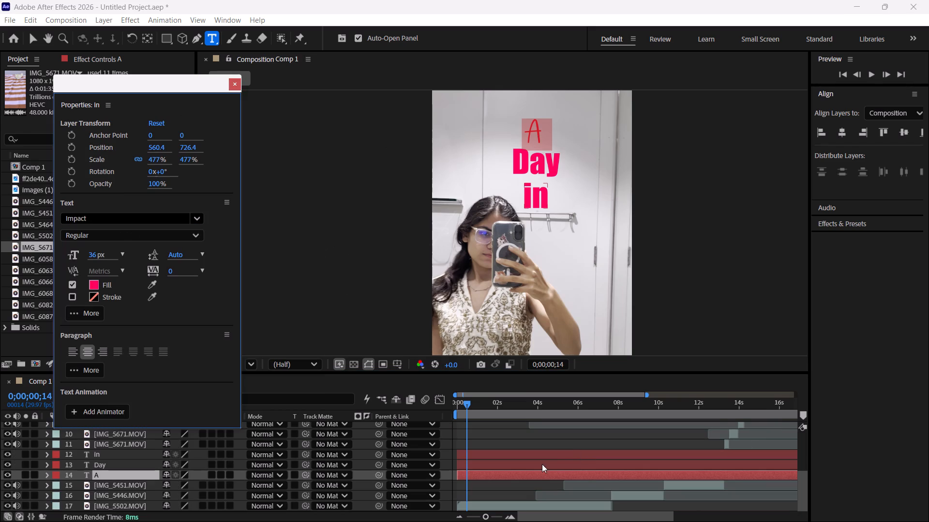
pyautogui.click(131, 220)
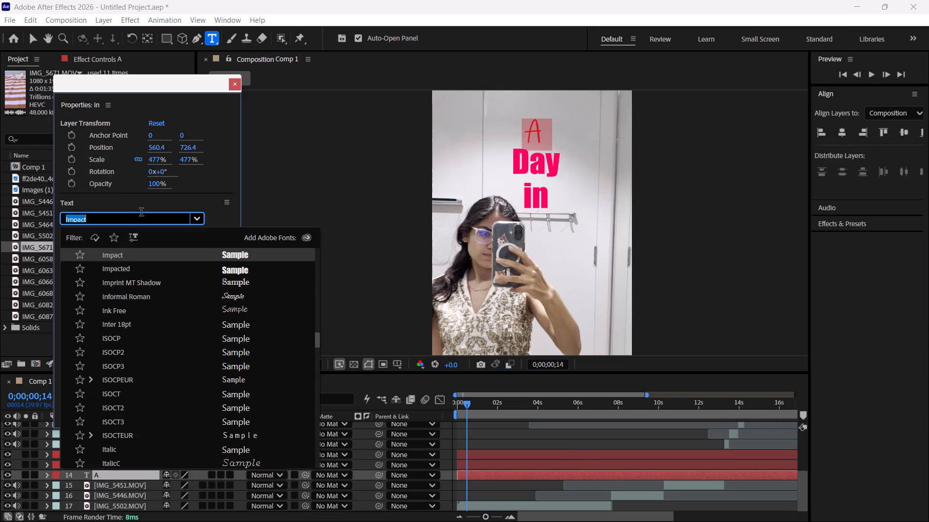
pyautogui.click(228, 248)
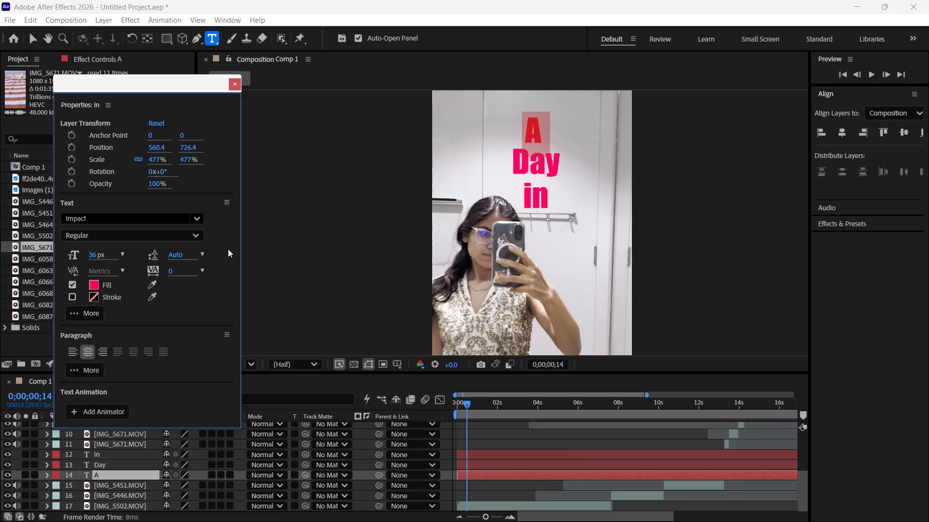
# Set the font of the word "Day" to the Sweety script font.
pyautogui.doubleClick(531, 462)
pyautogui.click(141, 223)
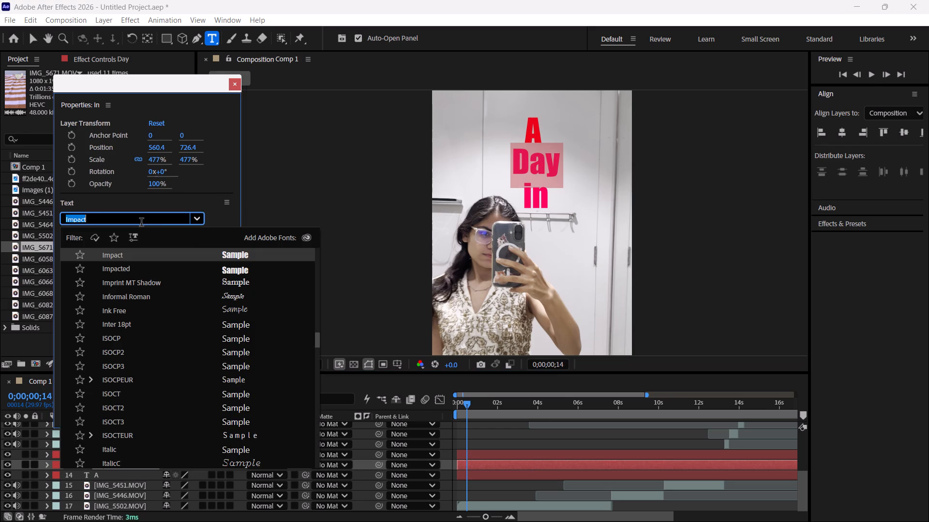
pyautogui.press('s')
pyautogui.press('w')
pyautogui.press('e')
pyautogui.press('e')
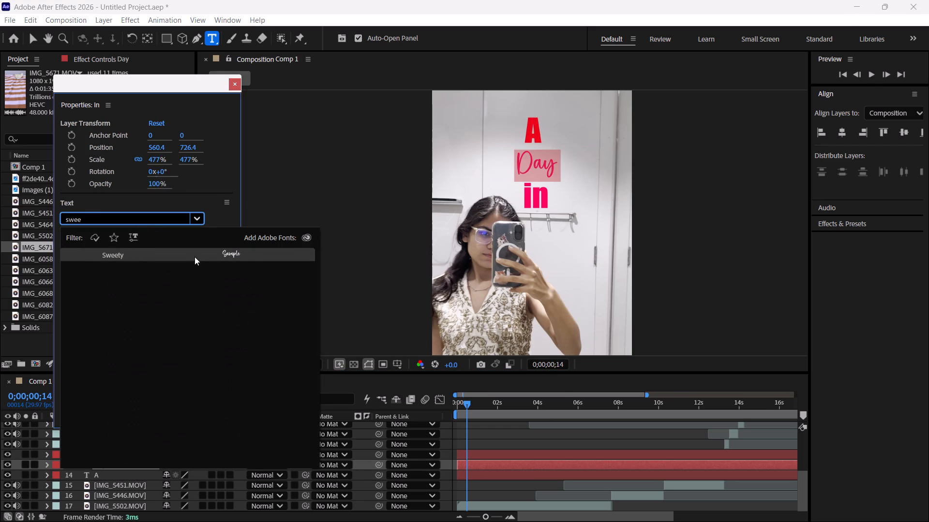
pyautogui.click(199, 255)
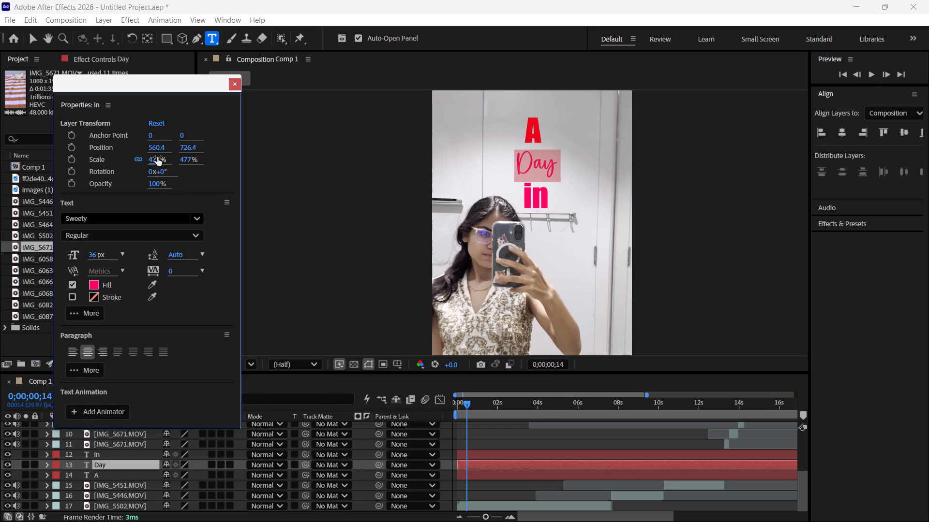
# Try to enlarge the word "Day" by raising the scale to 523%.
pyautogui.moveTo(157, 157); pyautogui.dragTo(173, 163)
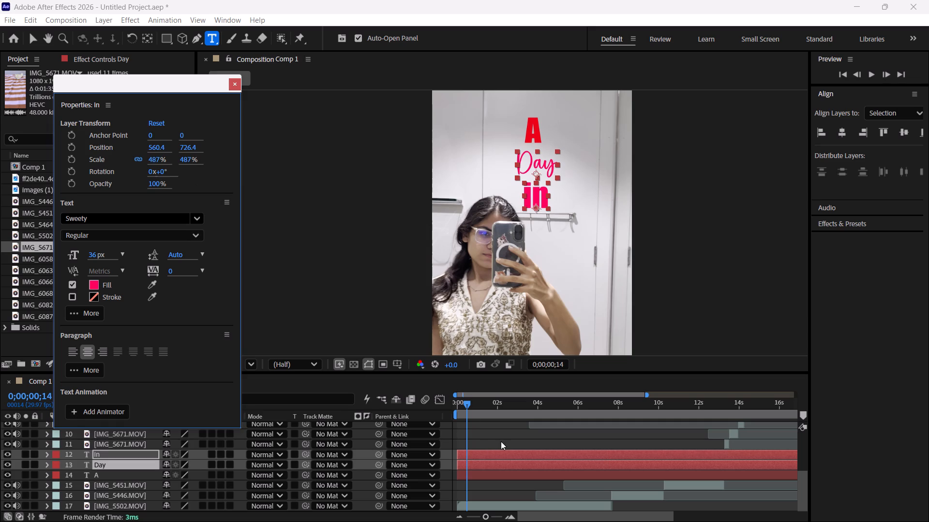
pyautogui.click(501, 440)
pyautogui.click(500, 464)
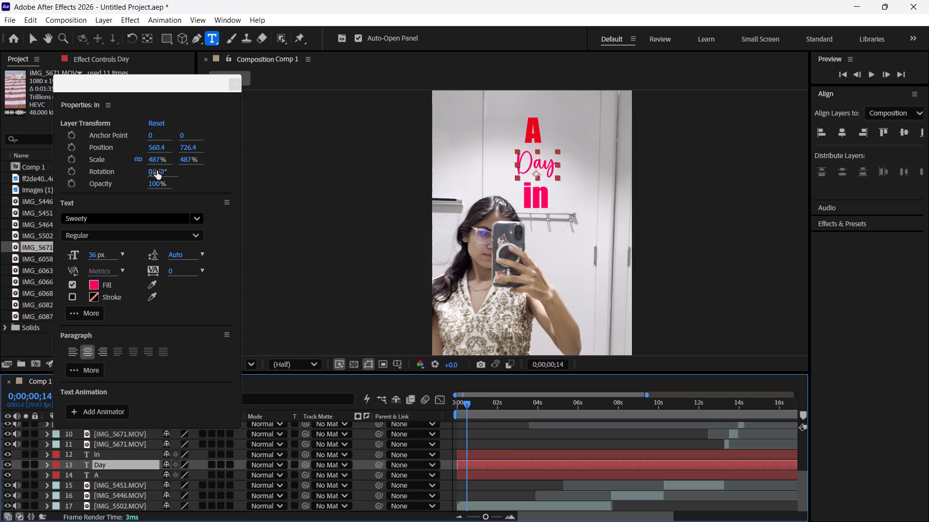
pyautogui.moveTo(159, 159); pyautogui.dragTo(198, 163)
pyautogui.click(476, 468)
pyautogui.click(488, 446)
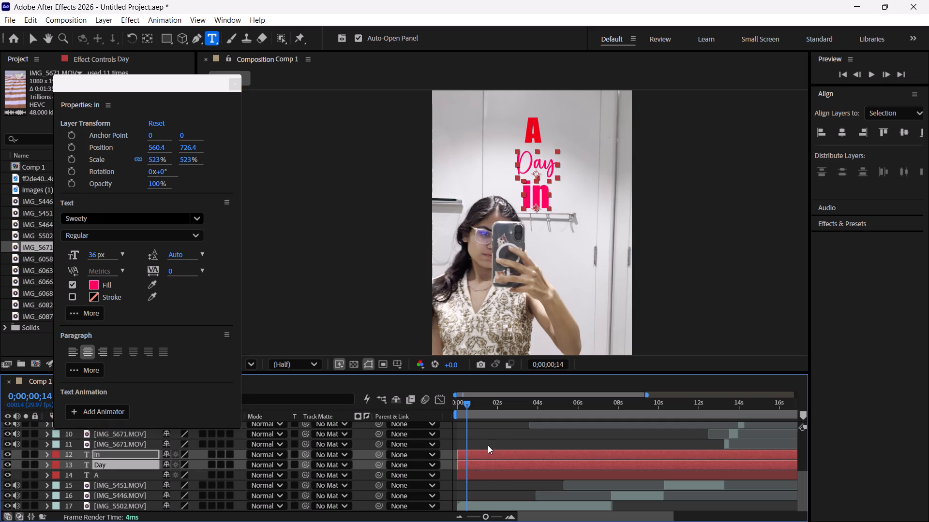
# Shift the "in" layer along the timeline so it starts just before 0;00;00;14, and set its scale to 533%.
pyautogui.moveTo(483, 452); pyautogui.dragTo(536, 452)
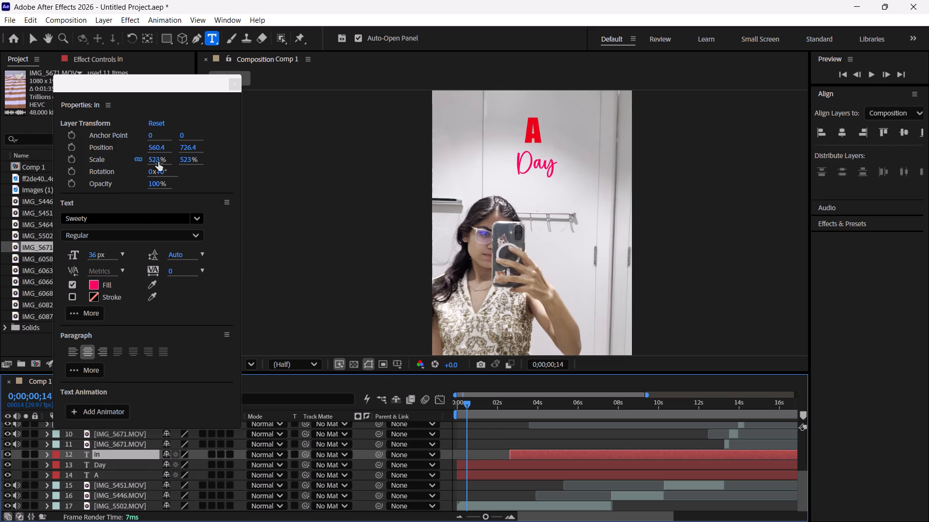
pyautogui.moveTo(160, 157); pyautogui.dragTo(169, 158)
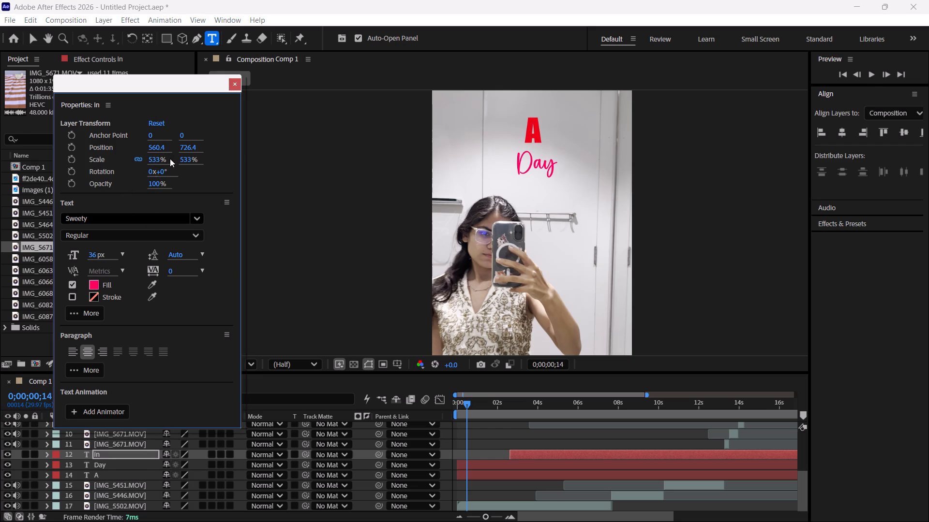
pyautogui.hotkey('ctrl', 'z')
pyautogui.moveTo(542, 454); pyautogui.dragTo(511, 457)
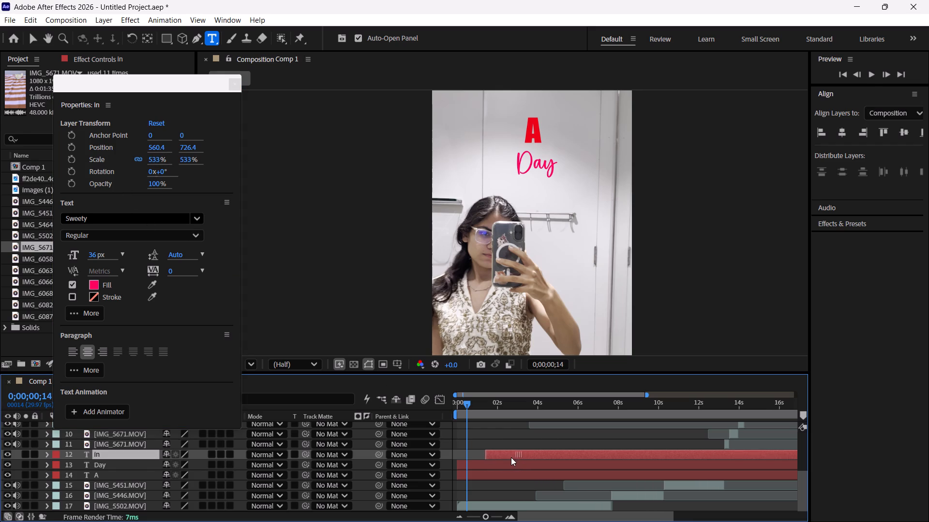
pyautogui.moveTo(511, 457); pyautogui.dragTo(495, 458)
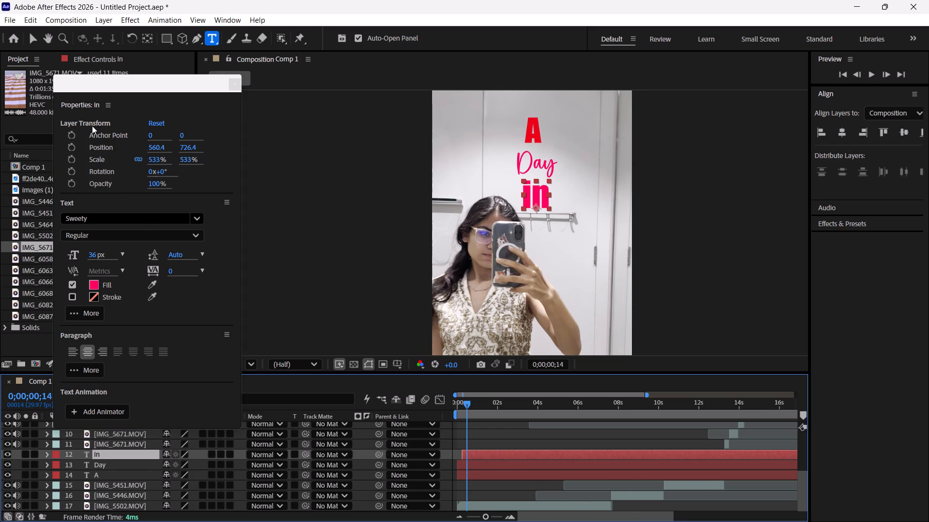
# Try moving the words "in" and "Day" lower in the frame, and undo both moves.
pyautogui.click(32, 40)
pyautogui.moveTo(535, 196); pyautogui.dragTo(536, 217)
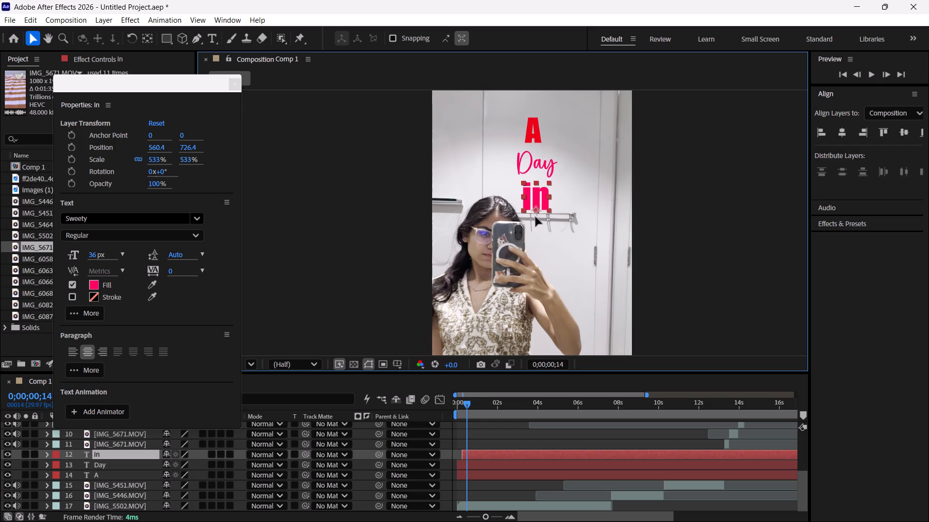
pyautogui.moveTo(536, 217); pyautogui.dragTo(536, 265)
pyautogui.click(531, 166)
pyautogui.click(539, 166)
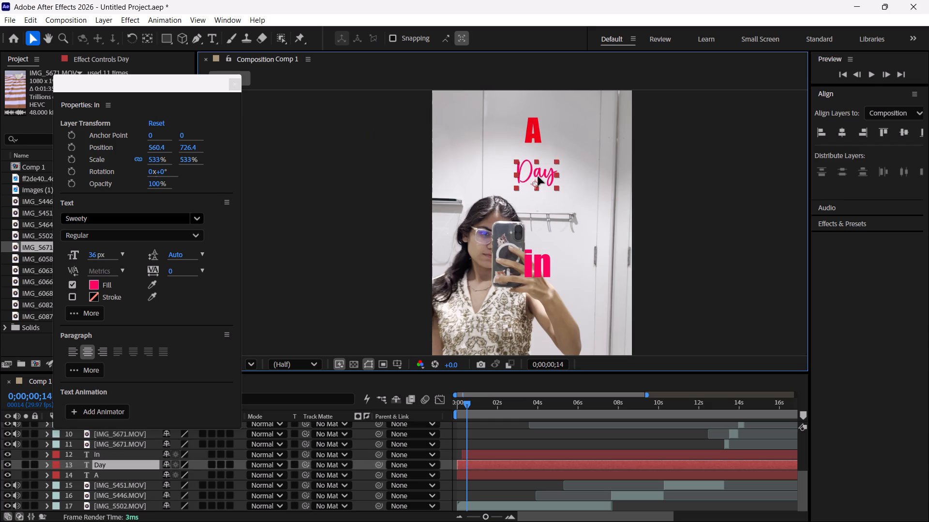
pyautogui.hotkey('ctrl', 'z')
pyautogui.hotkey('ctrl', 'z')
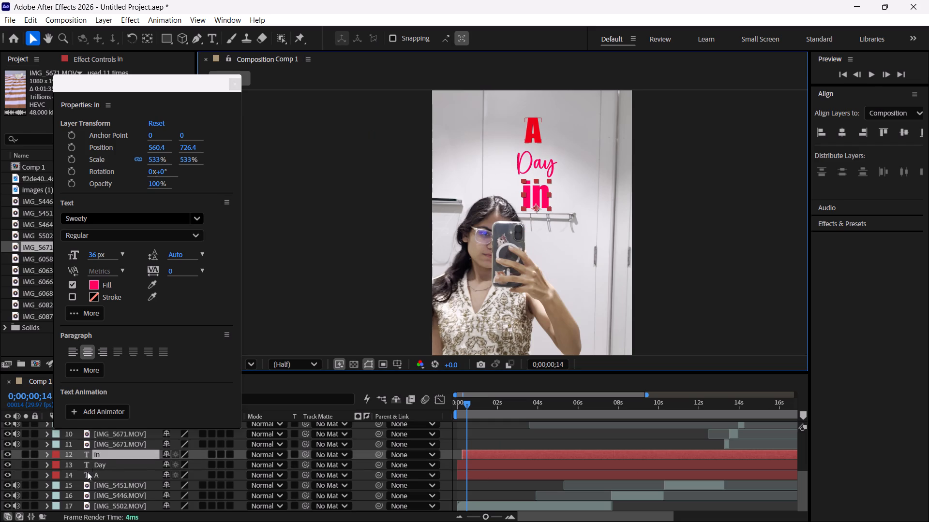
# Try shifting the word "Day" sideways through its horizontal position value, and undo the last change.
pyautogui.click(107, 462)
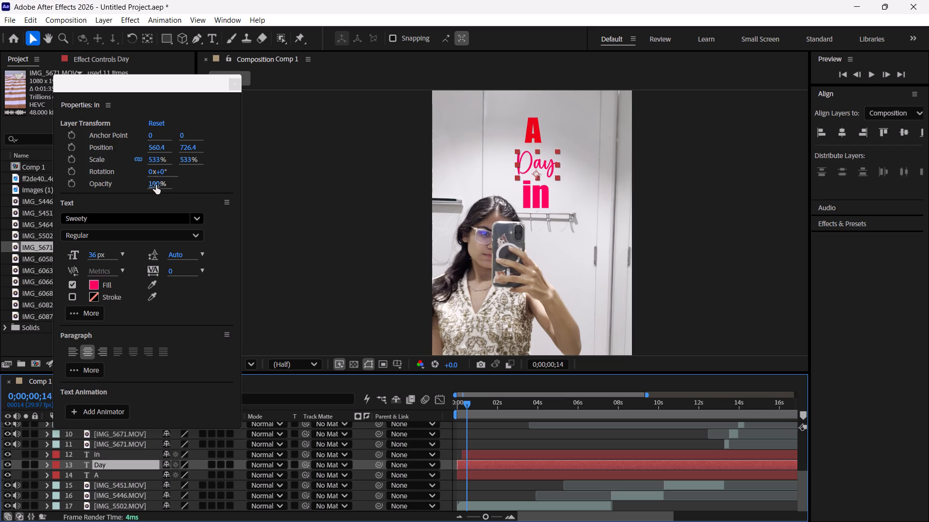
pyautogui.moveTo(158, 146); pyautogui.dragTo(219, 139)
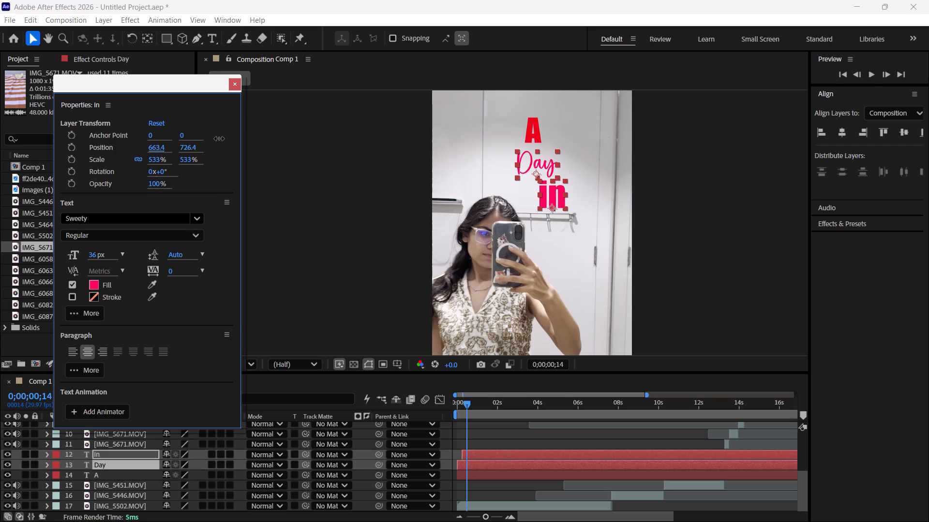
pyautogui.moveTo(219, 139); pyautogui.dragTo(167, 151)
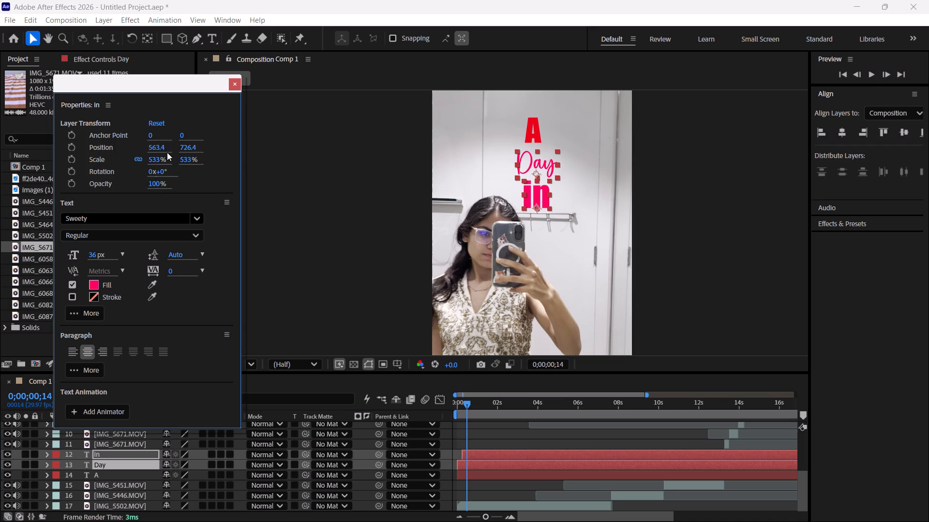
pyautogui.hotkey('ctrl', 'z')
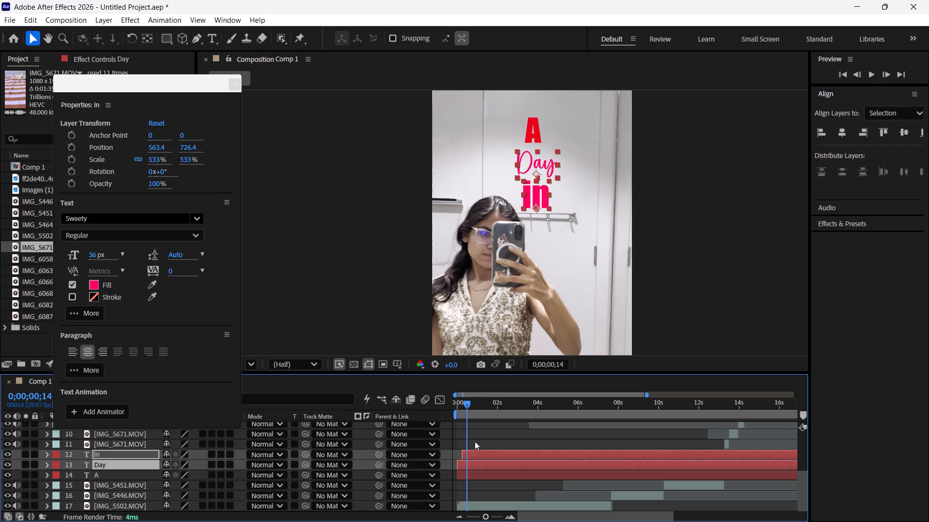
# Move the playhead to 0;00;01;22 and delete the "in" text layer.
pyautogui.click(483, 454)
pyautogui.click(492, 414)
pyautogui.click(500, 438)
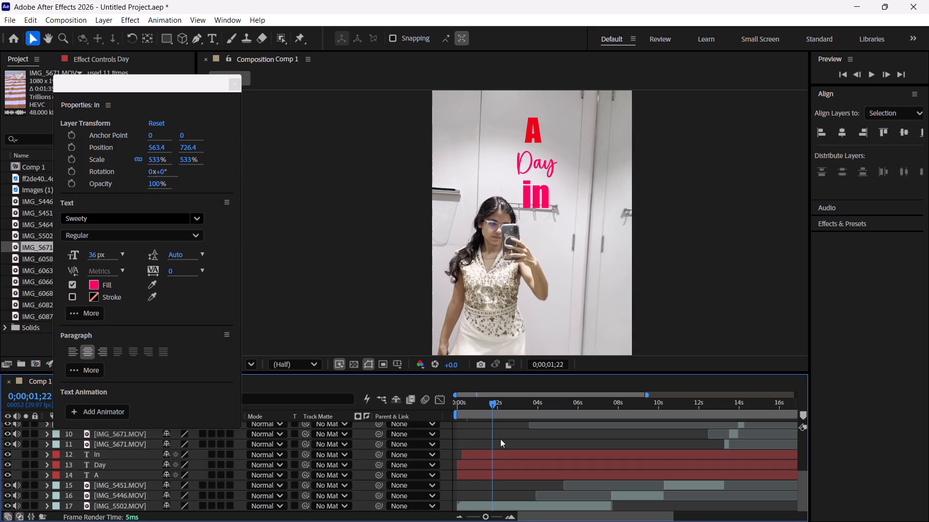
pyautogui.click(504, 450)
pyautogui.press('Delete')
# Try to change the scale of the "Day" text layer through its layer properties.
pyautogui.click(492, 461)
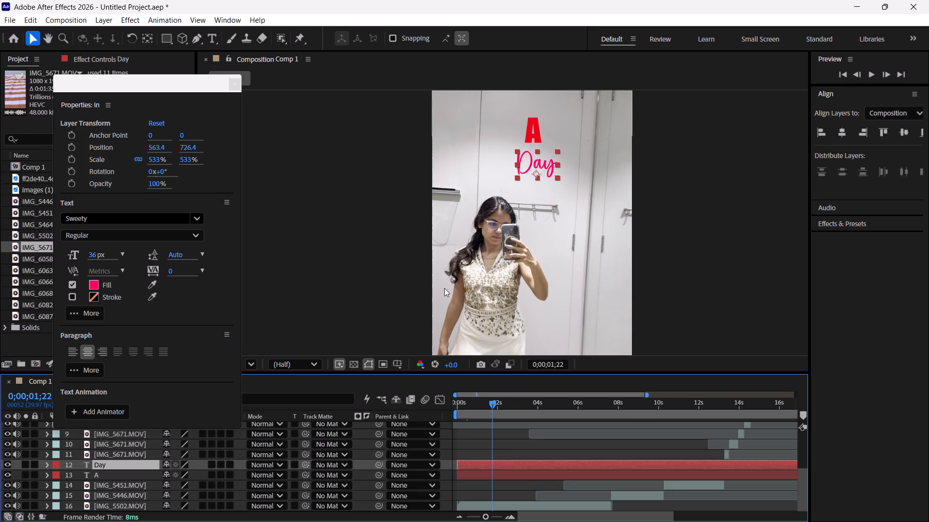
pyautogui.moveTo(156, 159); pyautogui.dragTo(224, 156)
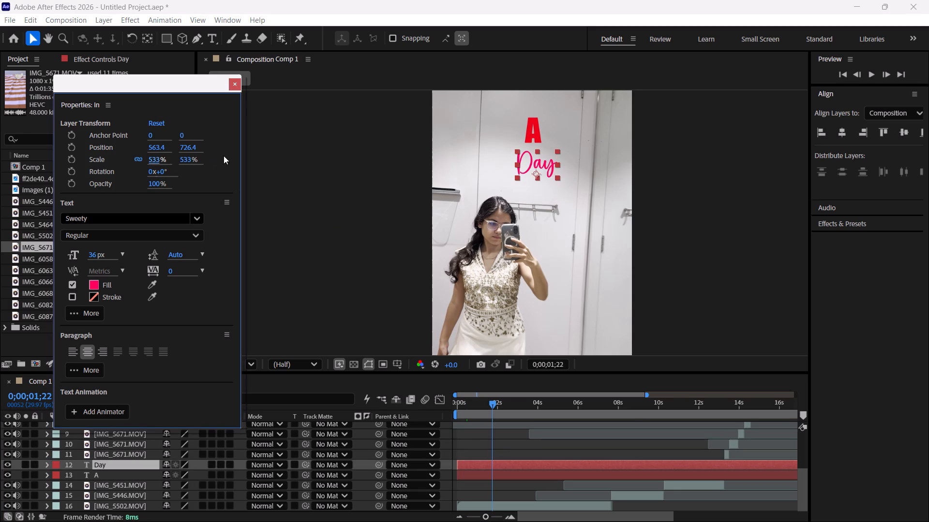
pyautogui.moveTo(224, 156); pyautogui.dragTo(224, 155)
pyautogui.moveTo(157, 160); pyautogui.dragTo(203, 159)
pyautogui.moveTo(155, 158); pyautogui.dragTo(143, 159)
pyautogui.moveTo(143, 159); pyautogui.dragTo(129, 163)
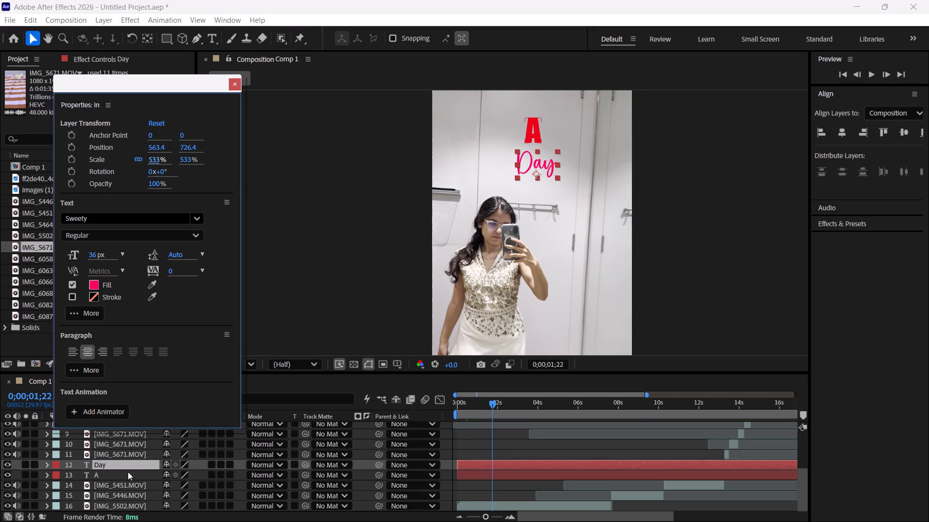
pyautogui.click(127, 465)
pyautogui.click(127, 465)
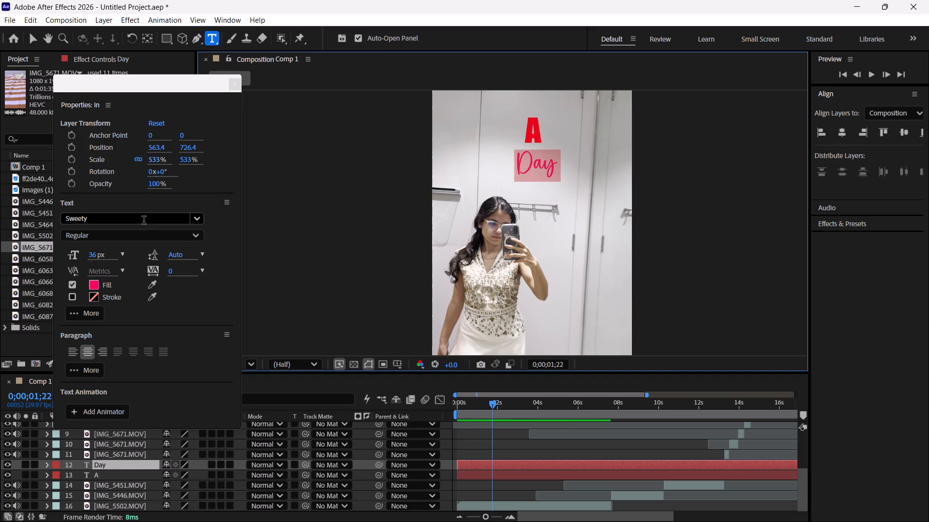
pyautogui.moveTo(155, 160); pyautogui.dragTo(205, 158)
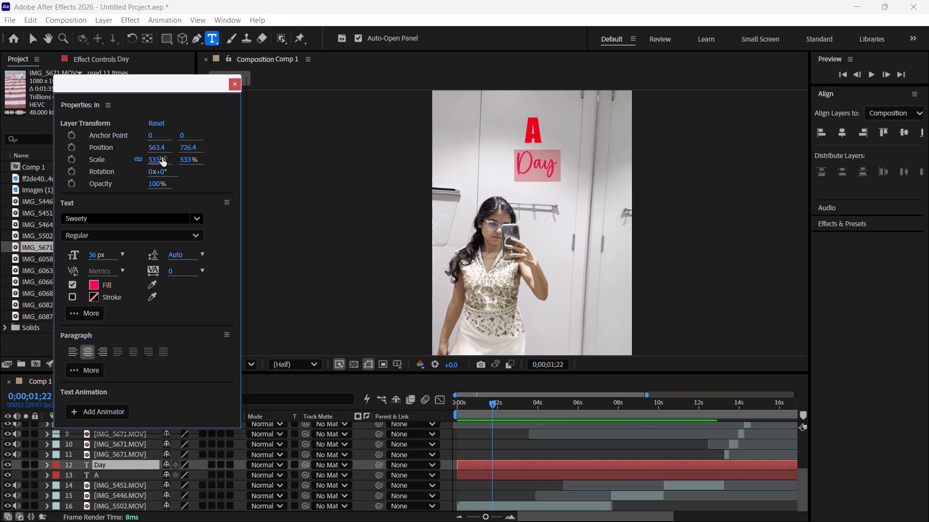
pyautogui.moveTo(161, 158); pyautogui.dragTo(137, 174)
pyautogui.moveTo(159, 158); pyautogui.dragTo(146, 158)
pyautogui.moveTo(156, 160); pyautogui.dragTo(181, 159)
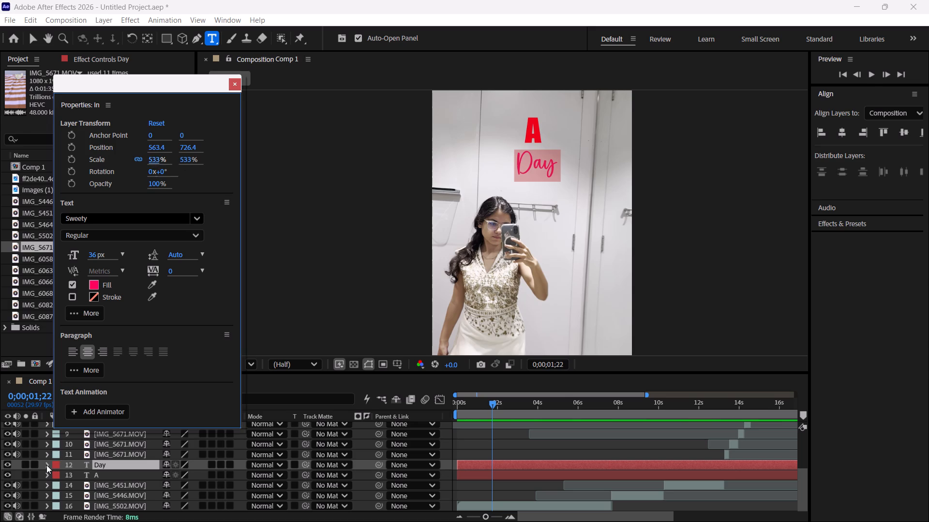
# Set the scale of the "Day" layer to 566% and lower the word slightly beneath the "A".
pyautogui.click(46, 465)
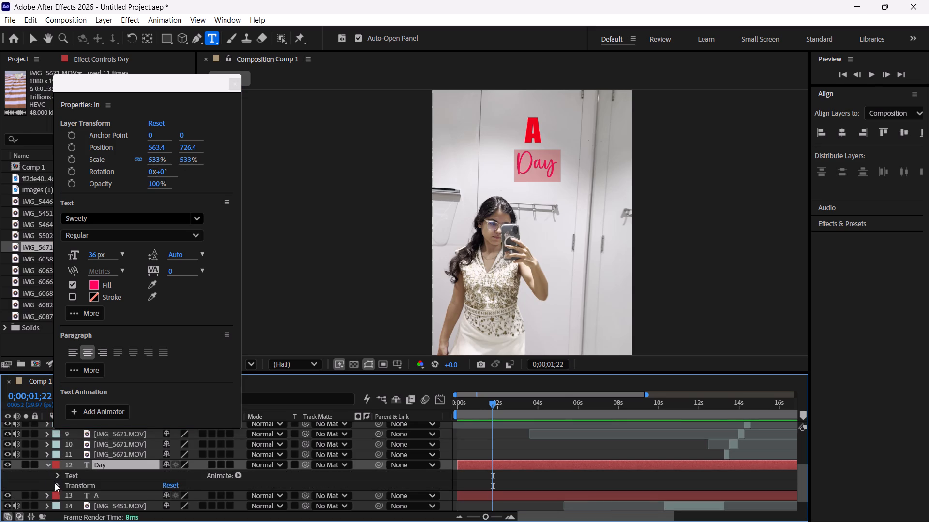
pyautogui.click(57, 485)
pyautogui.moveTo(183, 487); pyautogui.dragTo(195, 485)
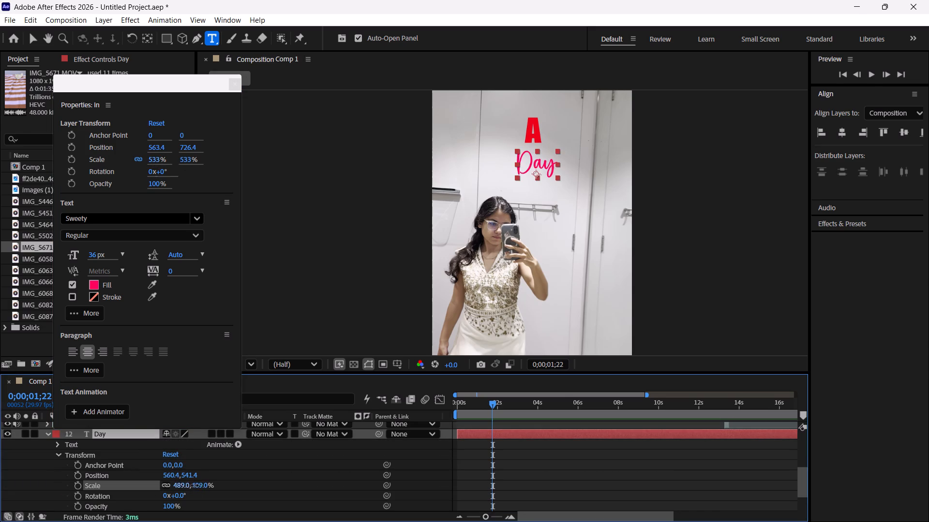
pyautogui.moveTo(195, 485); pyautogui.dragTo(239, 475)
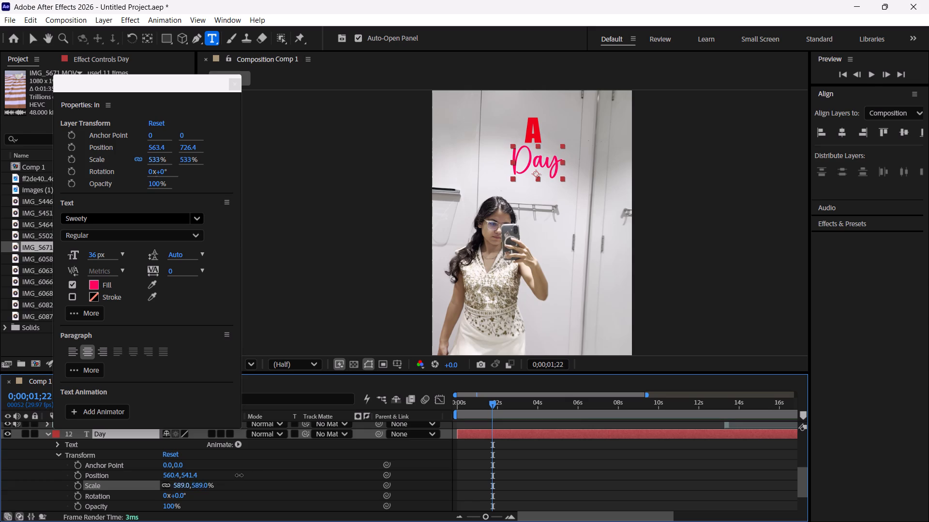
pyautogui.moveTo(239, 475); pyautogui.dragTo(225, 475)
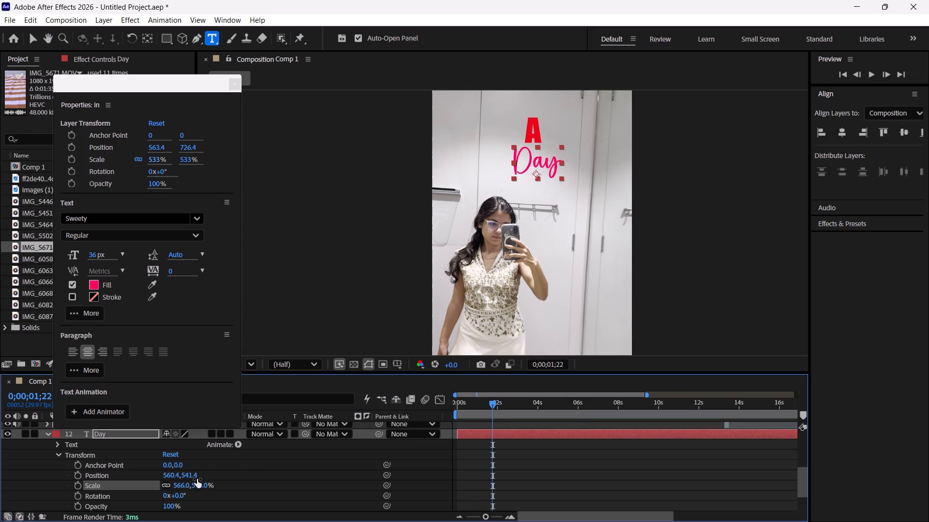
pyautogui.moveTo(193, 471); pyautogui.dragTo(212, 468)
pyautogui.click(49, 434)
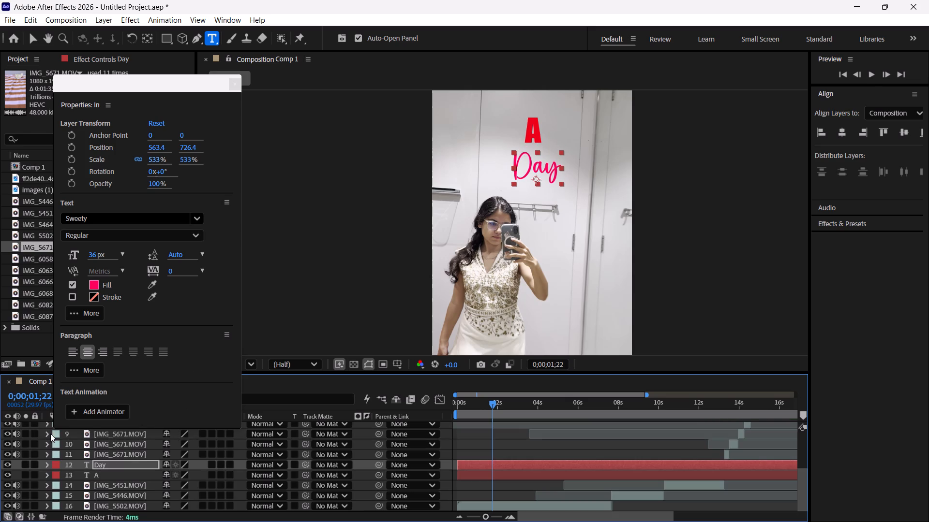
# Duplicate the "Day" text layer.
pyautogui.click(514, 462)
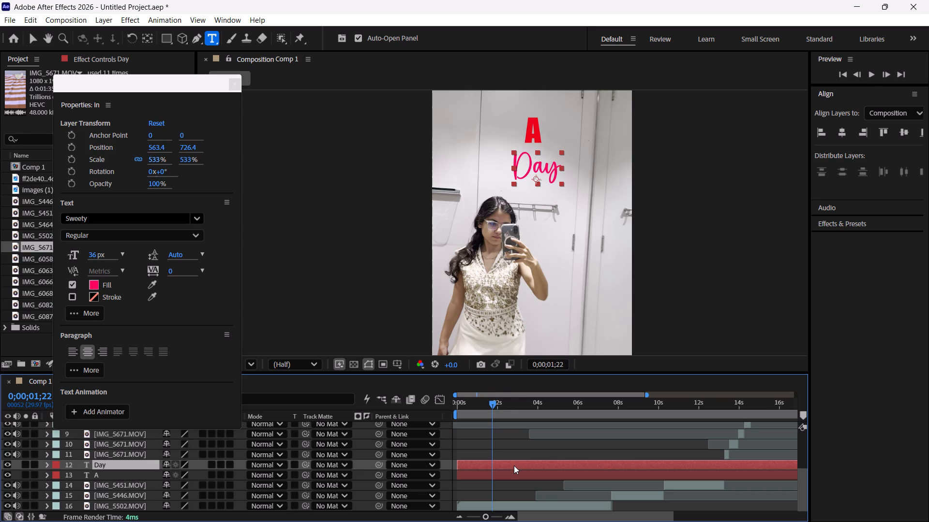
pyautogui.hotkey('ctrl', 'd')
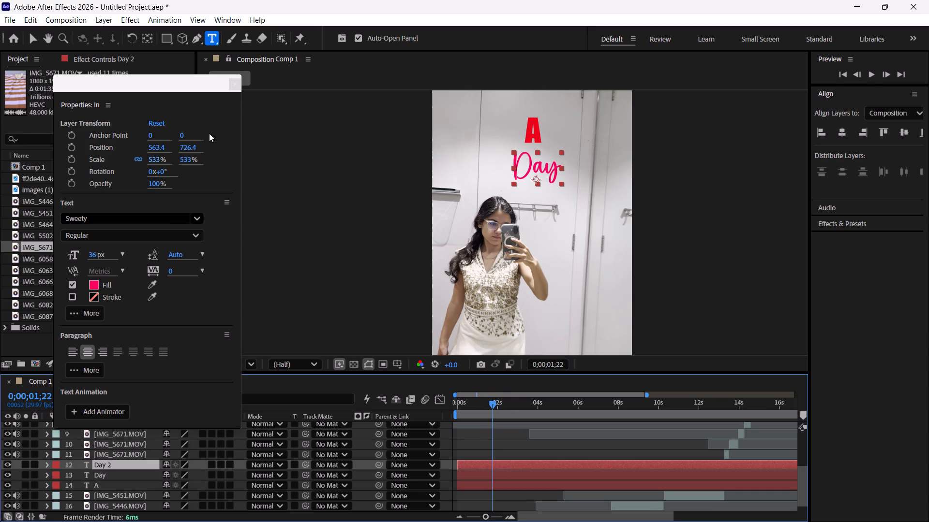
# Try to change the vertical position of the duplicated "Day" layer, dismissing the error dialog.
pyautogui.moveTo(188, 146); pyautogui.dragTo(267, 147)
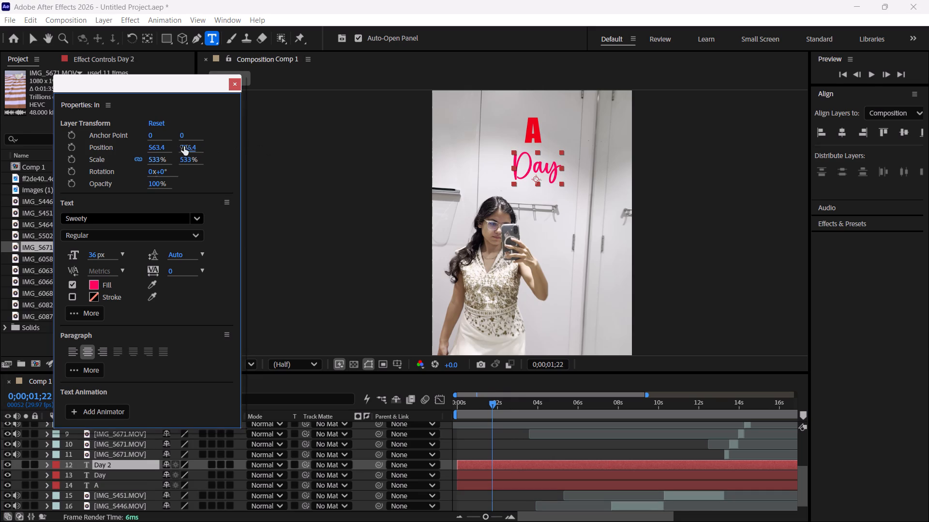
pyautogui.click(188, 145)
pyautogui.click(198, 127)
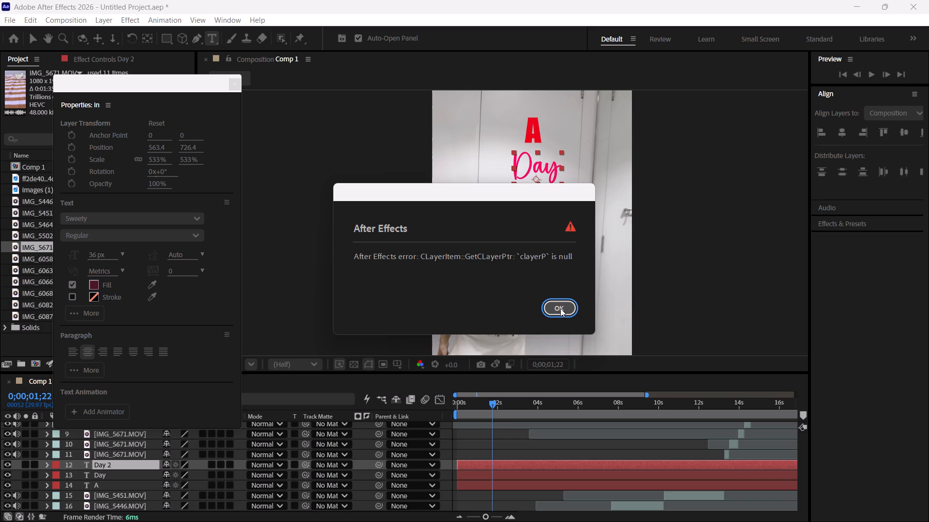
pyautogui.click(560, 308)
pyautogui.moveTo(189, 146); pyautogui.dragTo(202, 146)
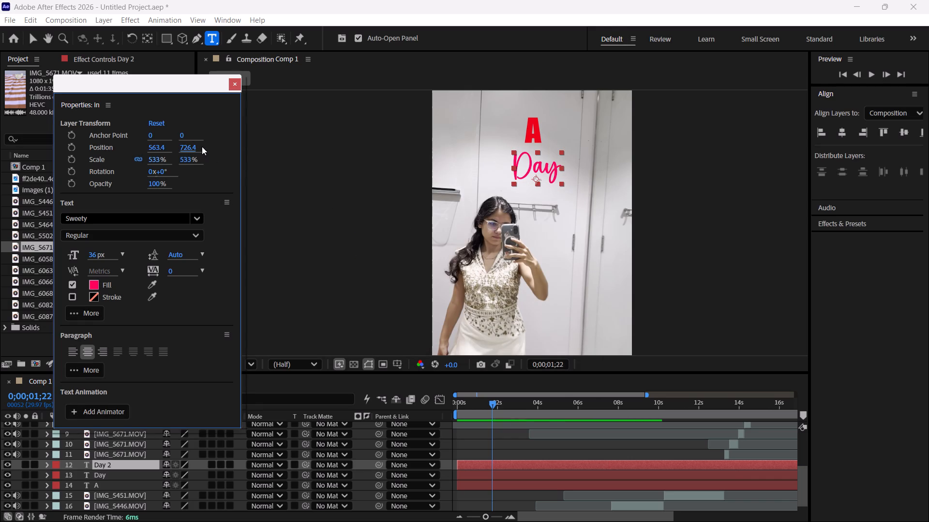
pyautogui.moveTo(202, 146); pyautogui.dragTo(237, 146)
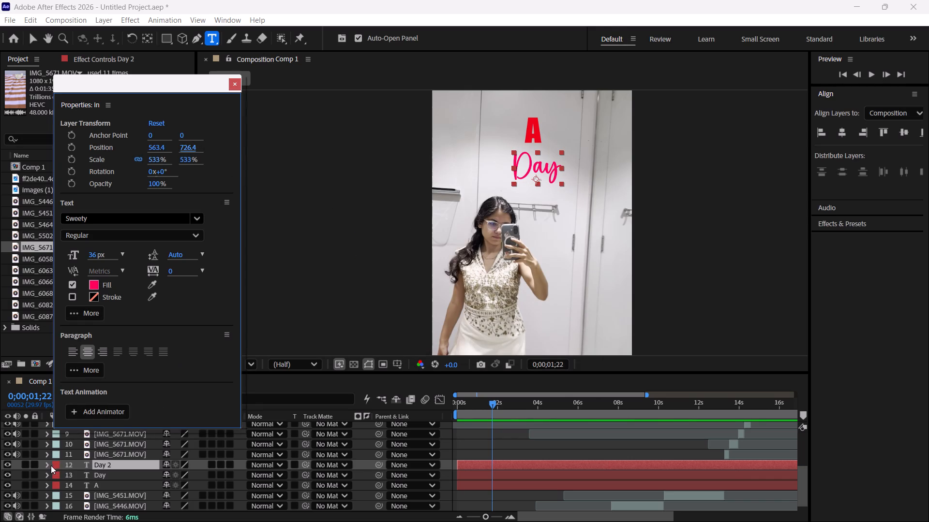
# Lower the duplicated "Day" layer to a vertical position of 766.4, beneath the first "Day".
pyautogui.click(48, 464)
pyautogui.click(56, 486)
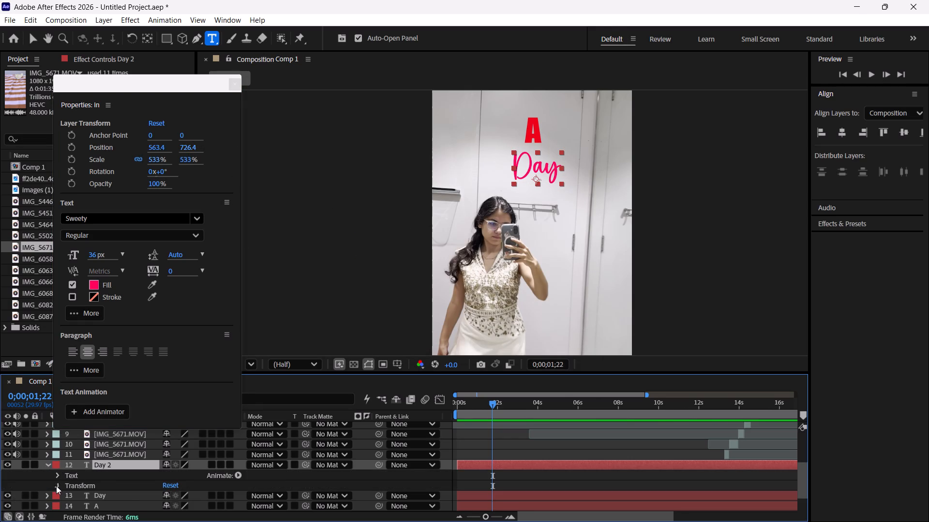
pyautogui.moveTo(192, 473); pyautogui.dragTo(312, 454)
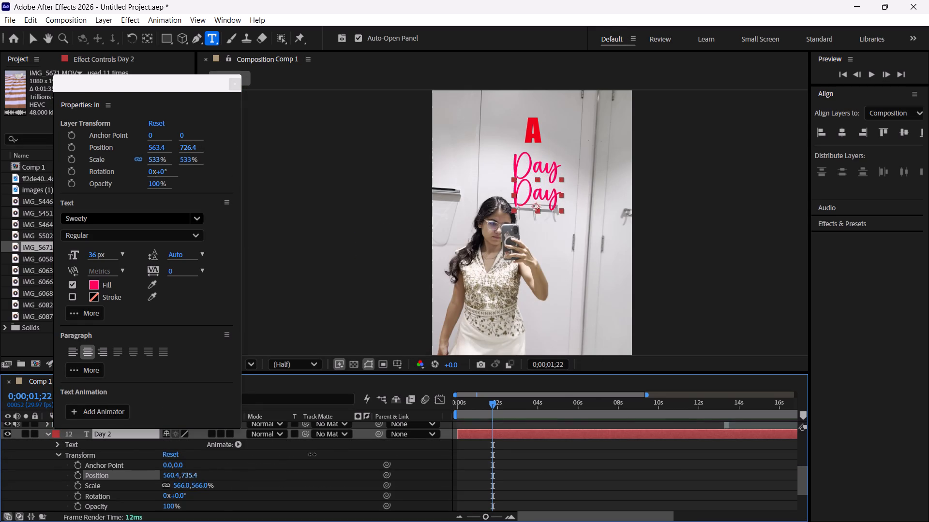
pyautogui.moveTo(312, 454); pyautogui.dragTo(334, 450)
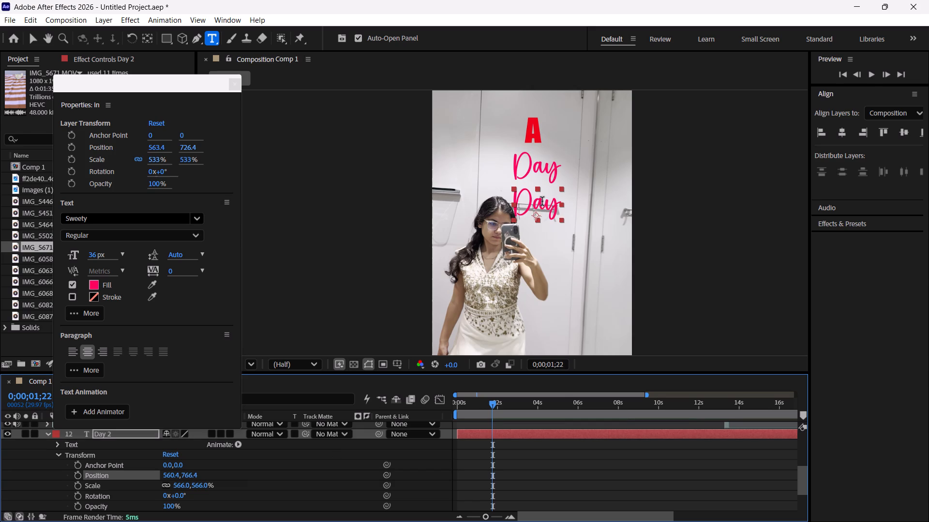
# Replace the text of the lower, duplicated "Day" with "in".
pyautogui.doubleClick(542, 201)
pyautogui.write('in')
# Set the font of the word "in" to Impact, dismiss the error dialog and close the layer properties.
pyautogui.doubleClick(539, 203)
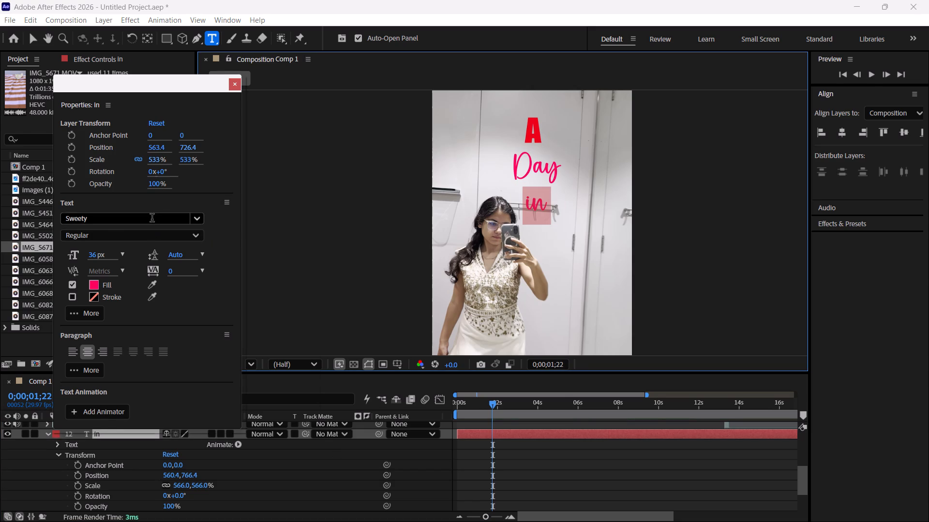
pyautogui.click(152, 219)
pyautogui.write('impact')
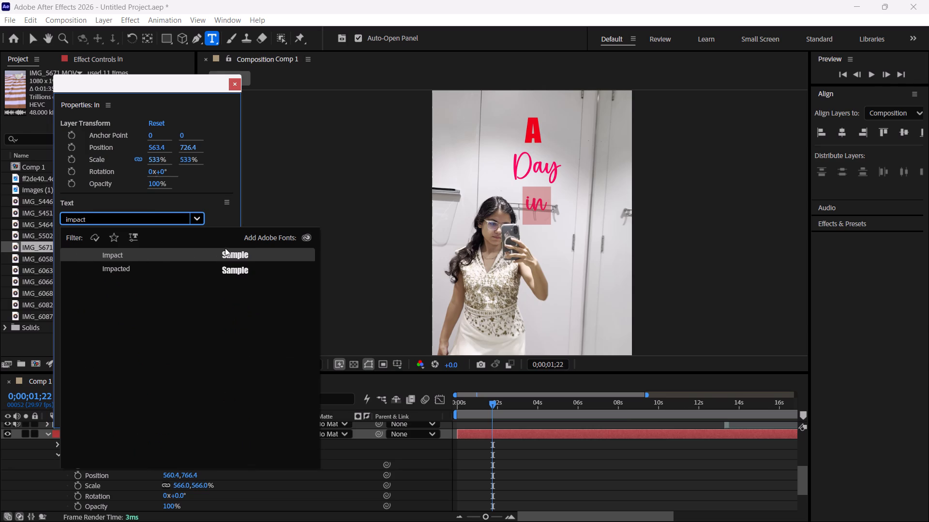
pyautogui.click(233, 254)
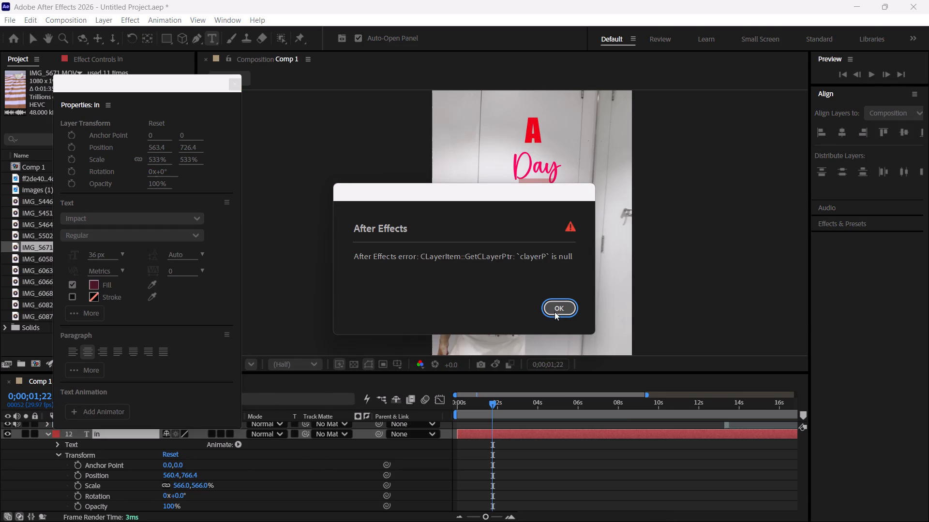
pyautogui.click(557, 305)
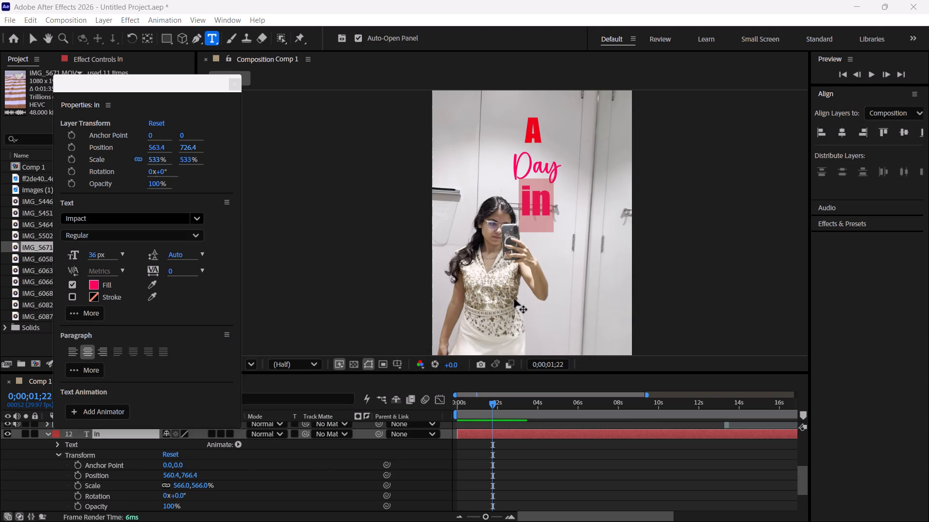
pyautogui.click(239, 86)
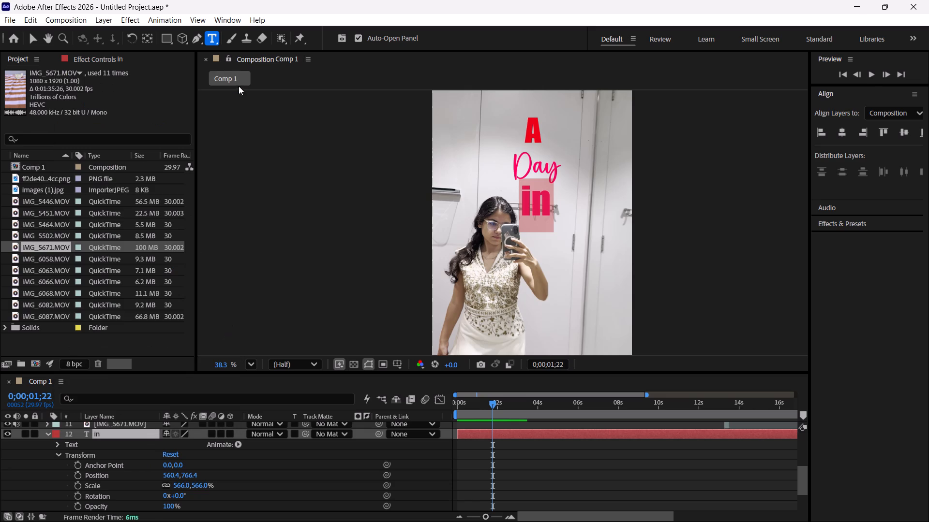
# Delete the "in", "Day" and "A" text layers from Comp 1.
pyautogui.click(136, 436)
pyautogui.press('Delete')
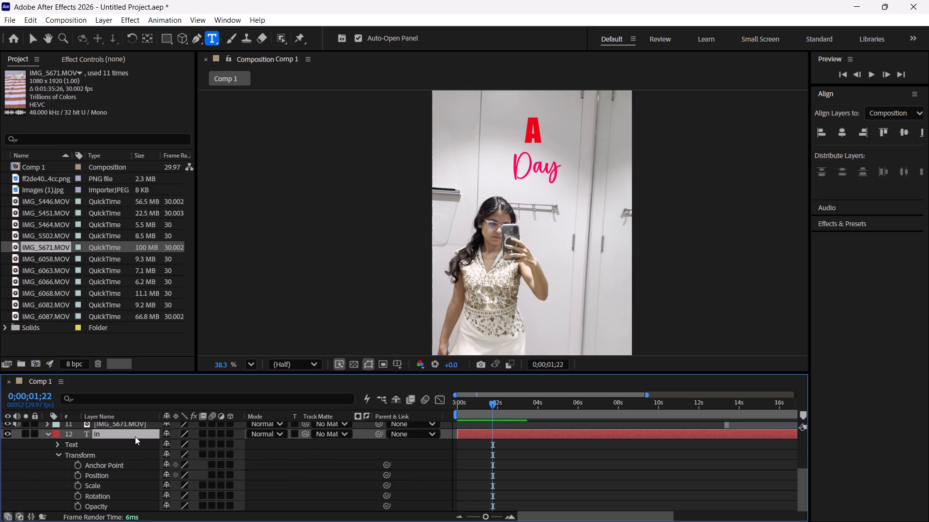
pyautogui.click(120, 465)
pyautogui.press('Delete')
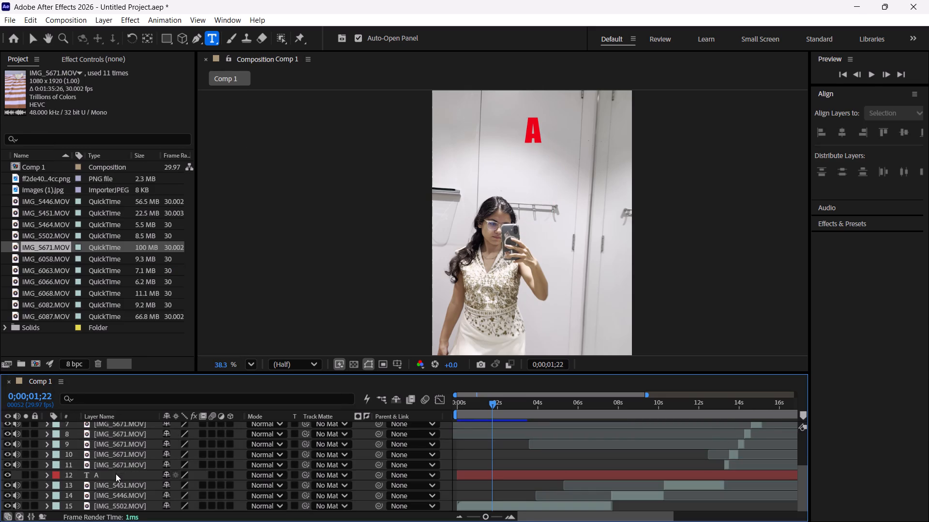
pyautogui.click(116, 474)
pyautogui.press('Delete')
# Add a new text layer reading "A" over the opening clip, at about 352.7, 705.3.
pyautogui.click(497, 204)
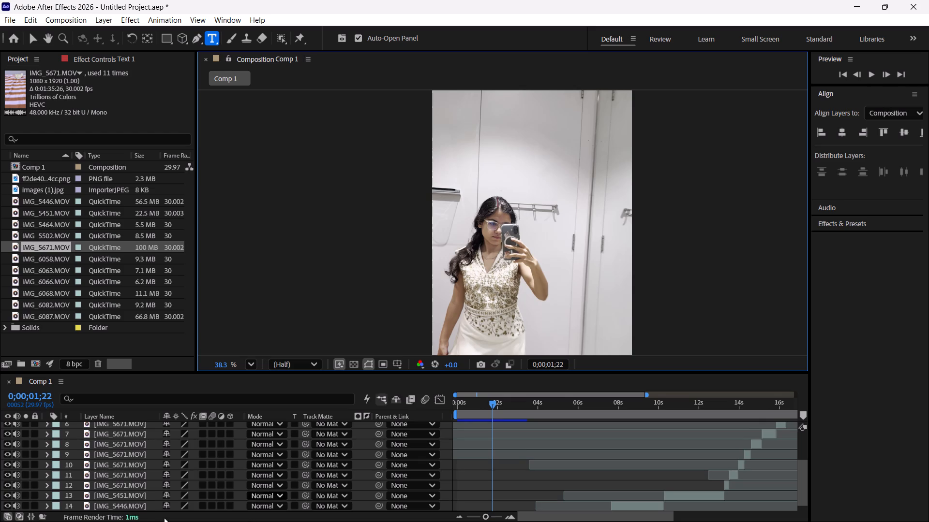
pyautogui.scroll(12, 130, 464)
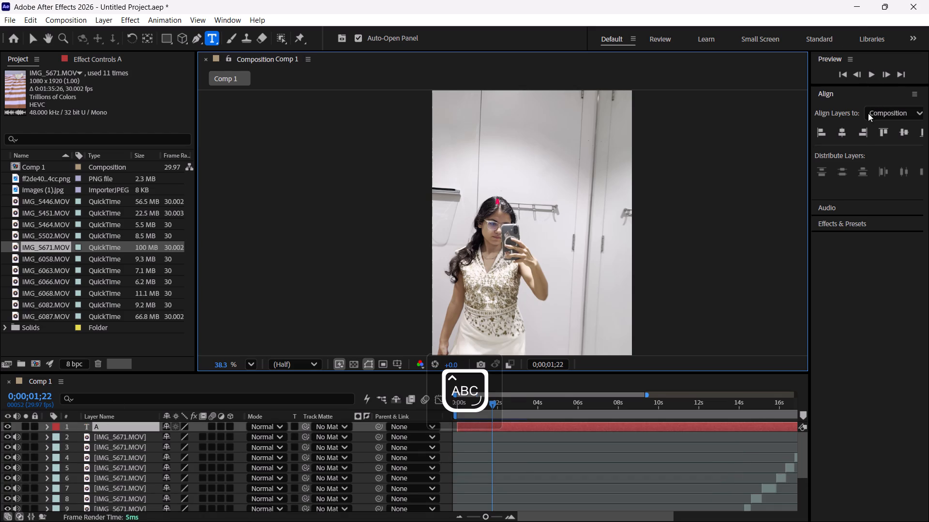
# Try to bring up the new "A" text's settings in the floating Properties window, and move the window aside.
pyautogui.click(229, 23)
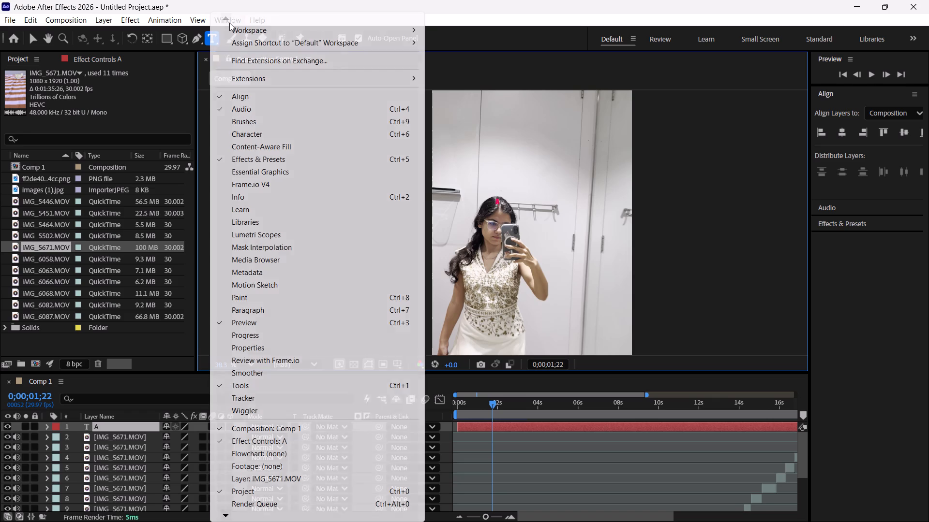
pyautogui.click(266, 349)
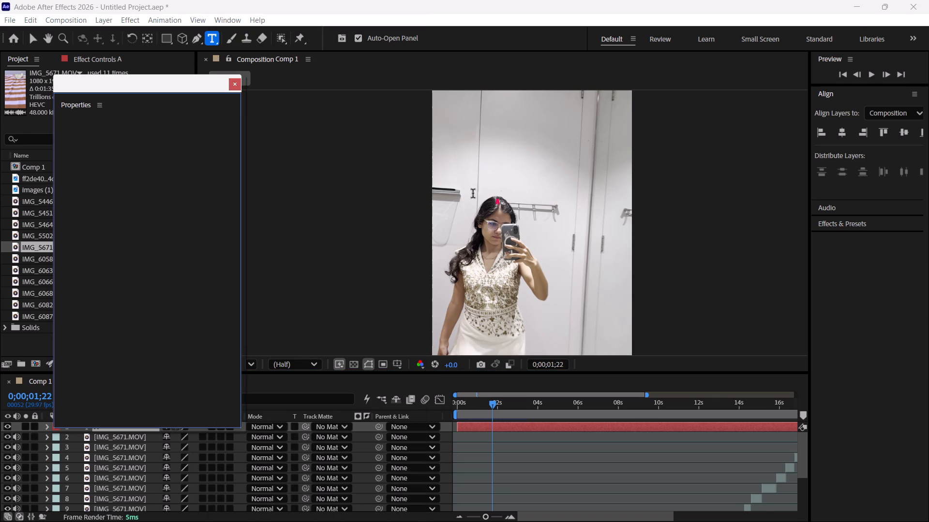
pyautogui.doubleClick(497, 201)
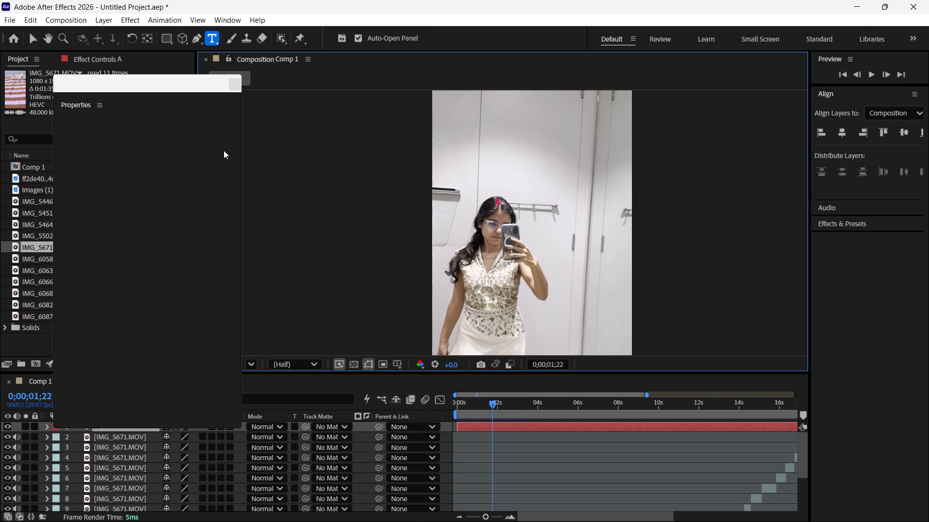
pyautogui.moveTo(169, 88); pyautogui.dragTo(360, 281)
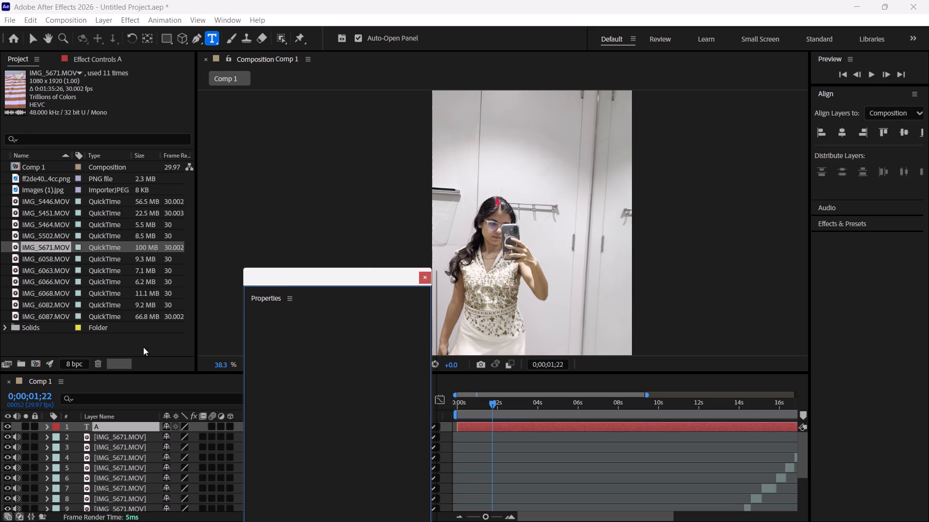
# Set the scale of the new "A" layer to 712%.
pyautogui.click(49, 427)
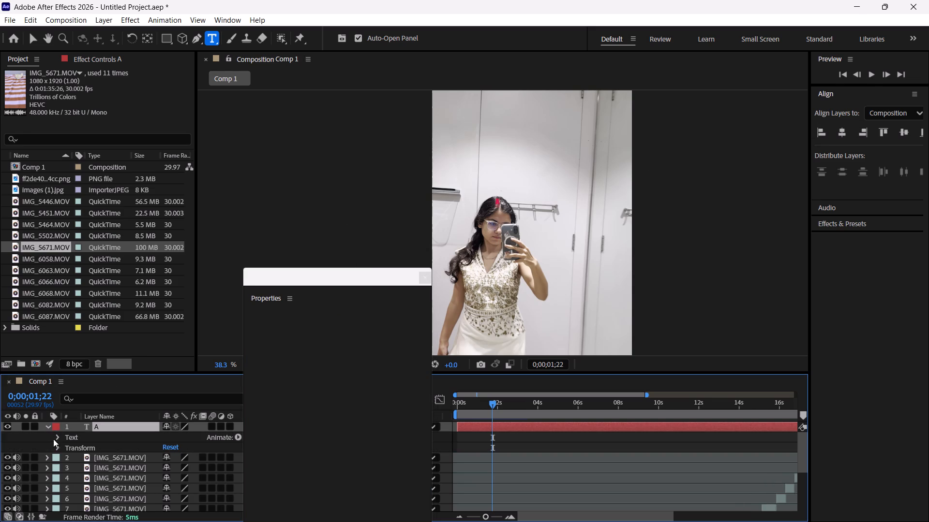
pyautogui.click(57, 446)
pyautogui.moveTo(180, 478); pyautogui.dragTo(308, 468)
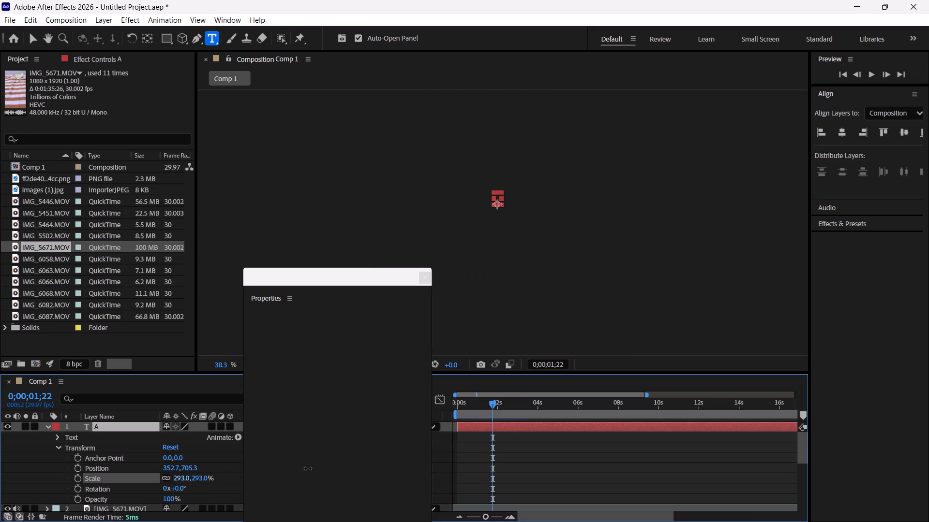
pyautogui.moveTo(308, 468); pyautogui.dragTo(507, 434)
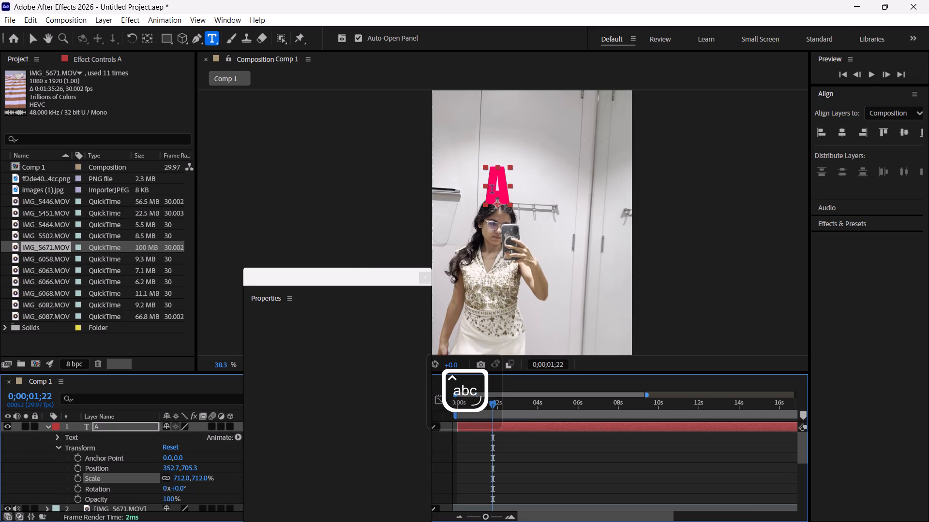
# Move the "A" above the woman's head to a height of about 451.9 and centre it horizontally in the composition.
pyautogui.click(39, 38)
pyautogui.moveTo(498, 185); pyautogui.dragTo(531, 151)
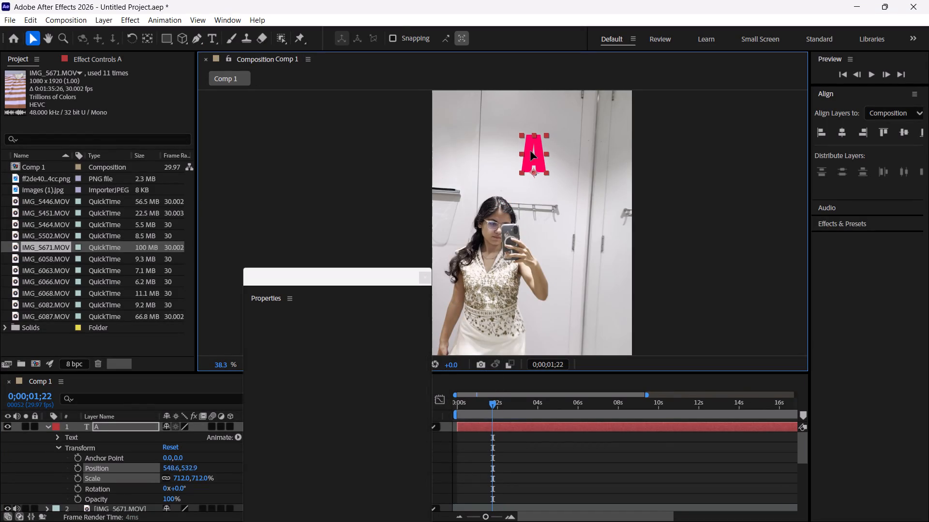
pyautogui.moveTo(531, 151); pyautogui.dragTo(532, 138)
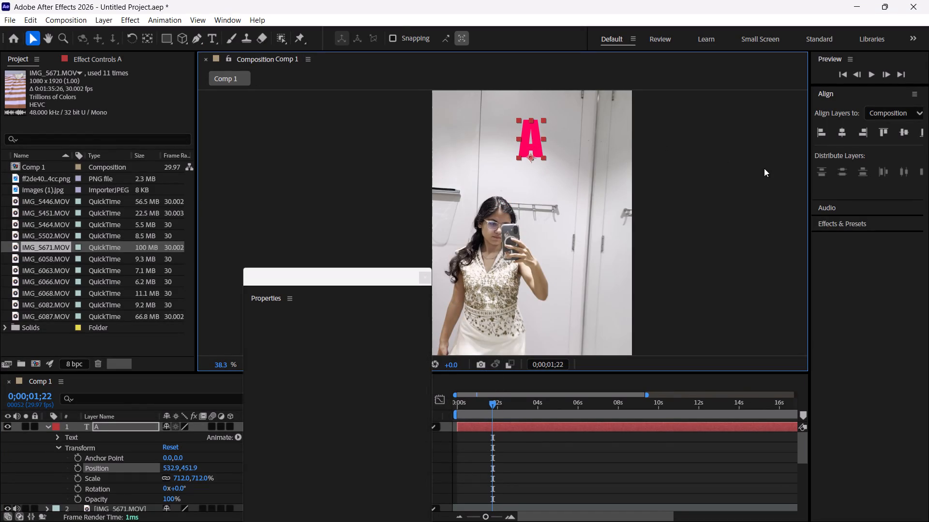
pyautogui.click(841, 135)
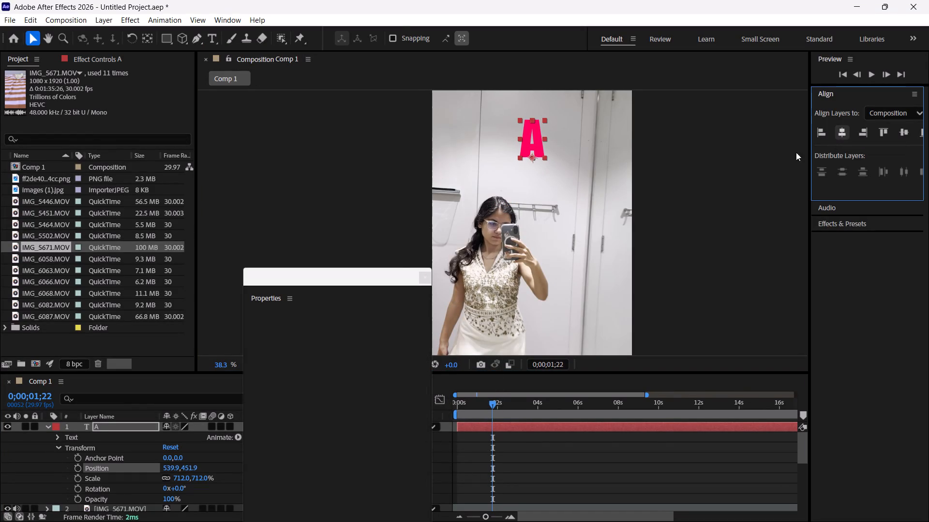
pyautogui.click(190, 468)
# Duplicate the "A" layer and lower the copy to a vertical position of 728.9.
pyautogui.click(115, 424)
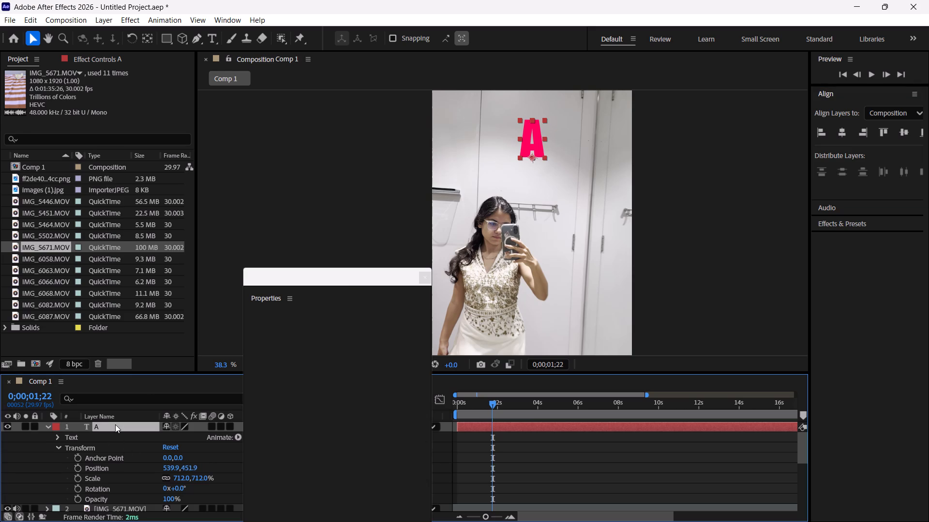
pyautogui.hotkey('ctrl', 'd')
pyautogui.click(44, 435)
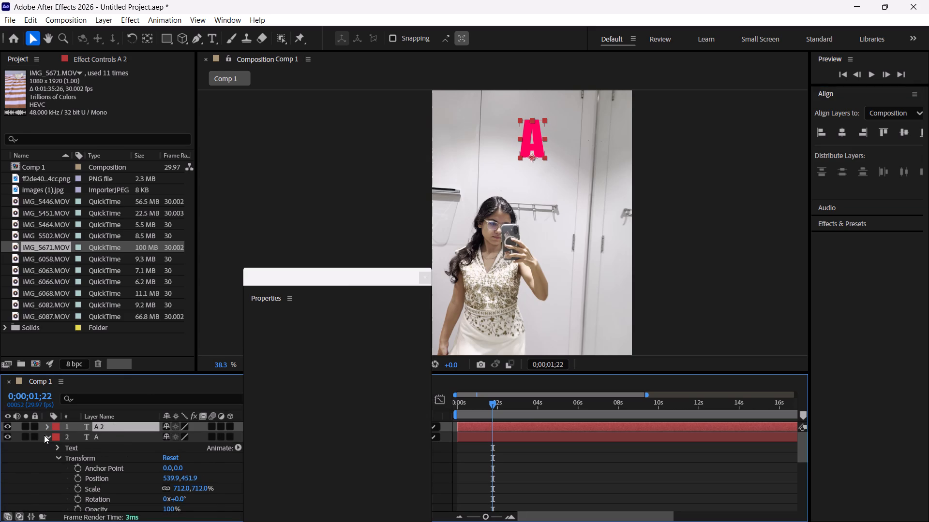
pyautogui.click(48, 427)
pyautogui.click(58, 447)
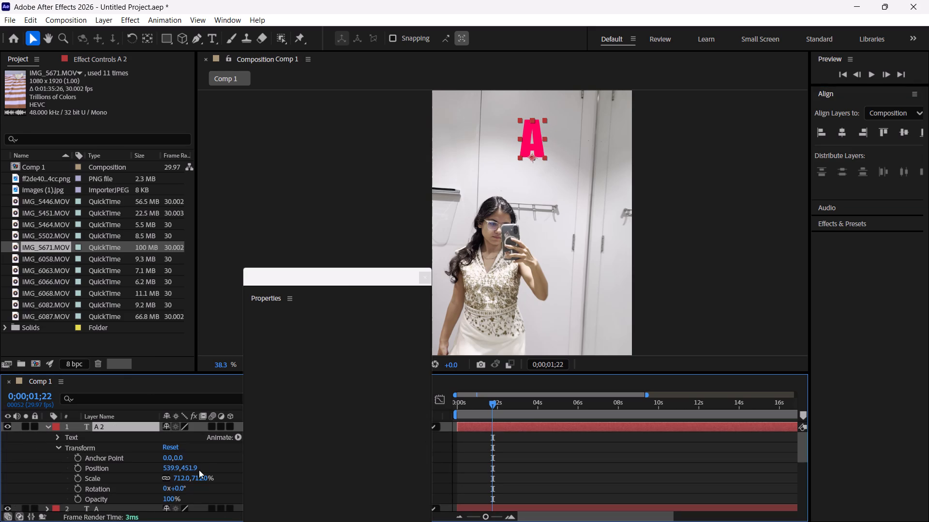
pyautogui.moveTo(189, 466); pyautogui.dragTo(369, 445)
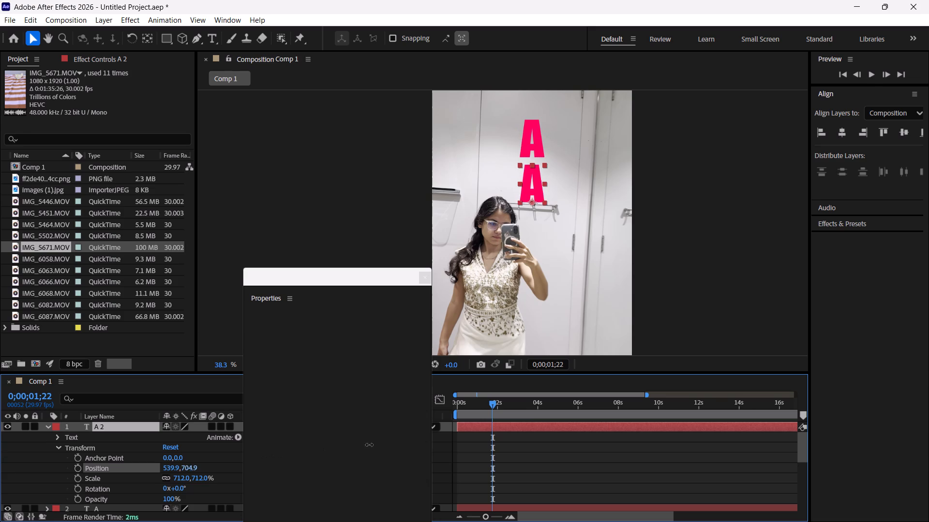
pyautogui.moveTo(369, 445); pyautogui.dragTo(379, 444)
# Replace the text of the lower "A" with "Day".
pyautogui.doubleClick(535, 188)
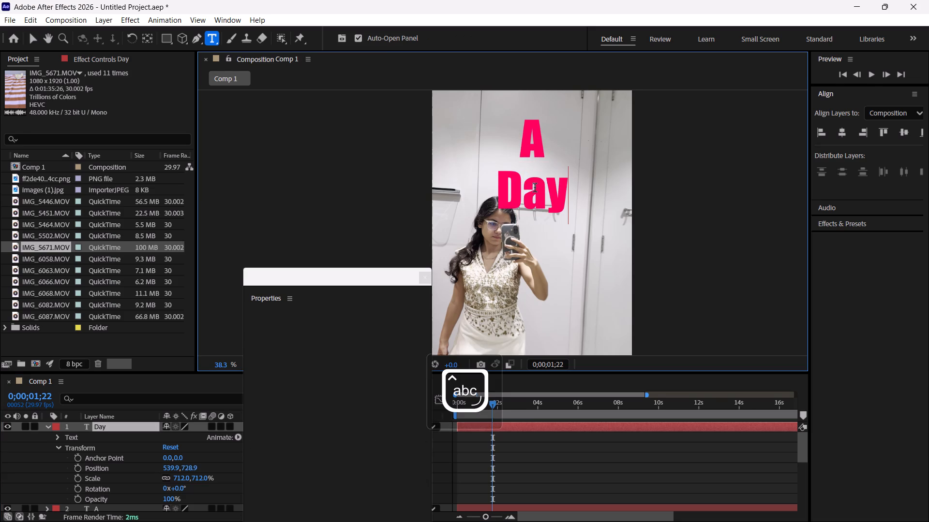
# Select the "Day" text and close the blank floating Properties panel.
pyautogui.doubleClick(534, 191)
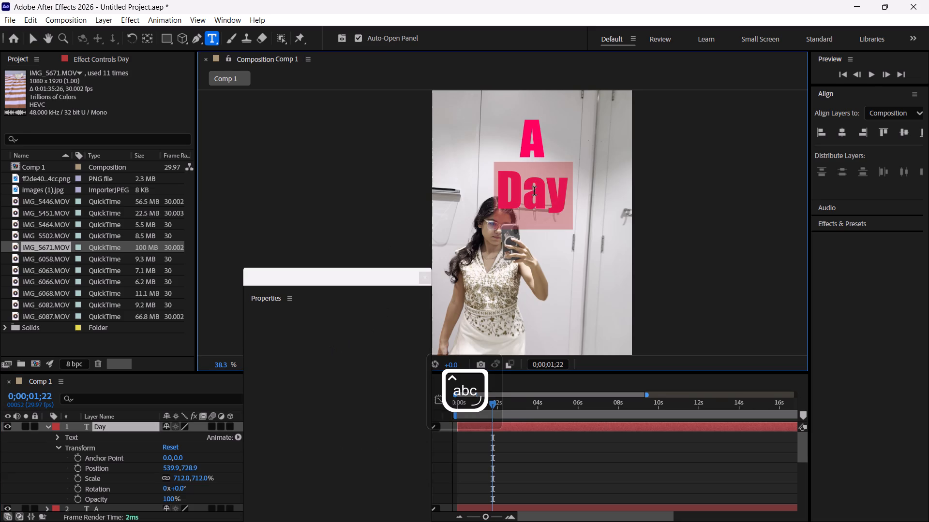
pyautogui.moveTo(315, 277); pyautogui.dragTo(270, 259)
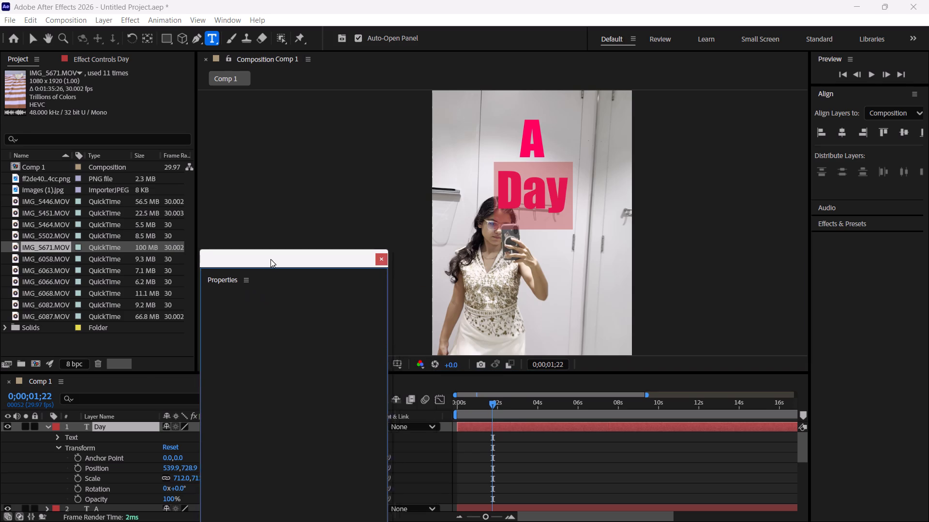
pyautogui.moveTo(270, 259); pyautogui.dragTo(269, 259)
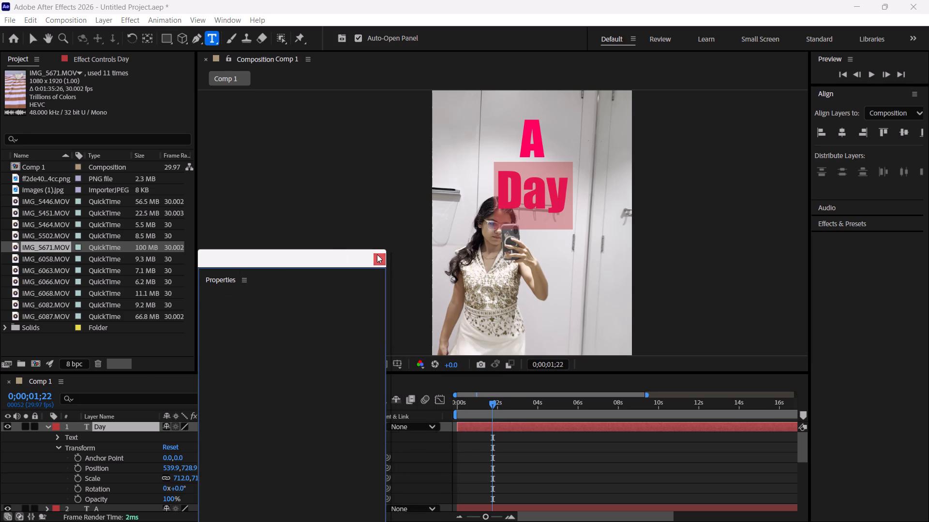
pyautogui.click(379, 257)
# Expand the "Day" layer's Text properties and select its text to look for the font settings.
pyautogui.click(222, 17)
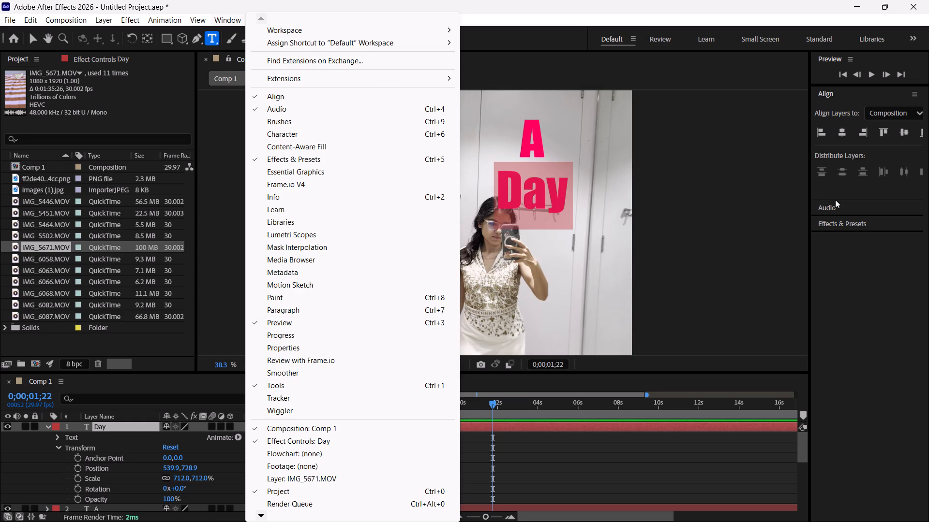
pyautogui.click(860, 301)
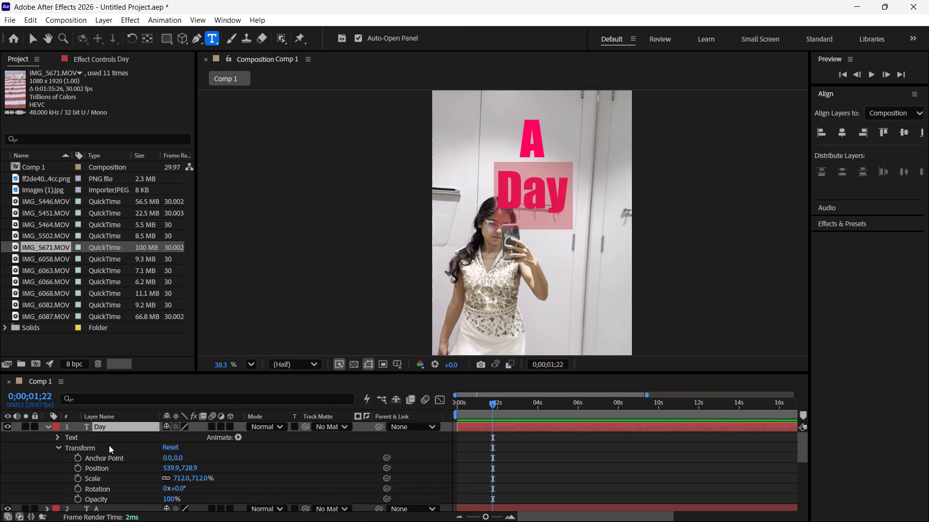
pyautogui.click(57, 438)
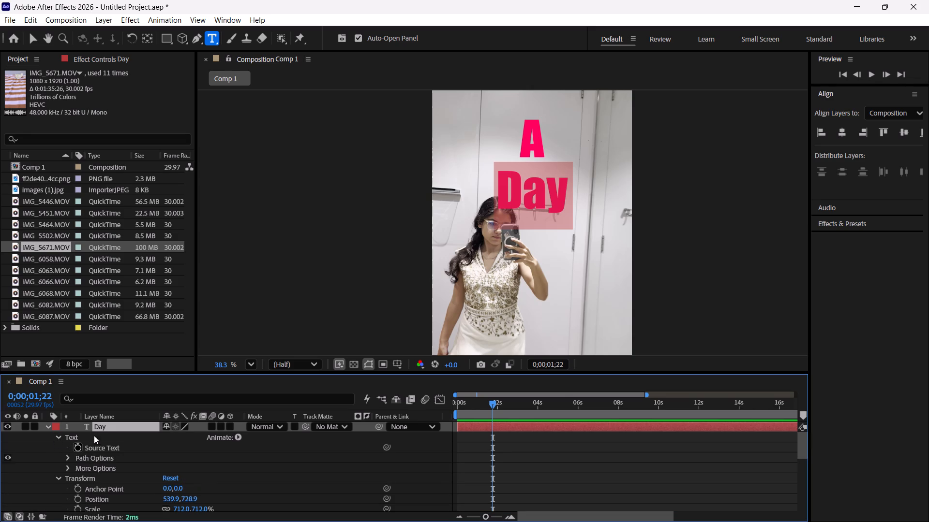
pyautogui.doubleClick(105, 430)
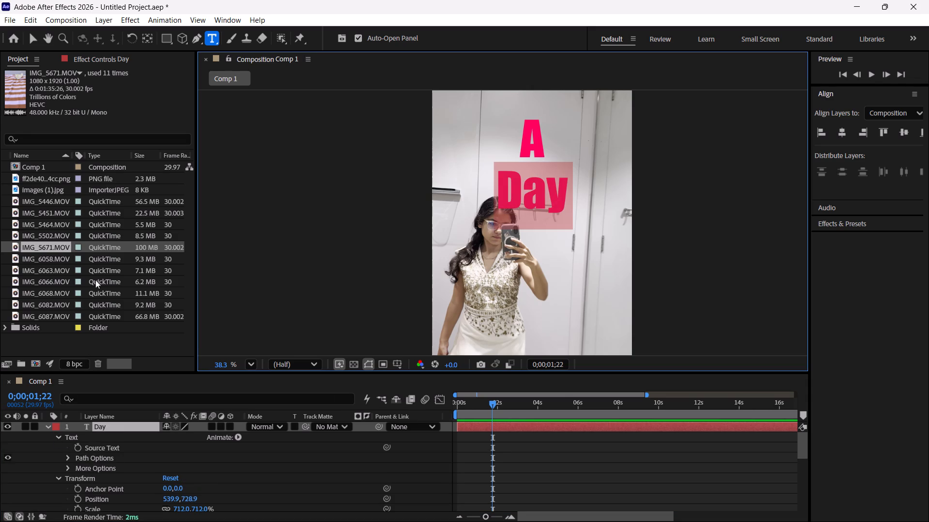
pyautogui.click(842, 101)
pyautogui.click(833, 59)
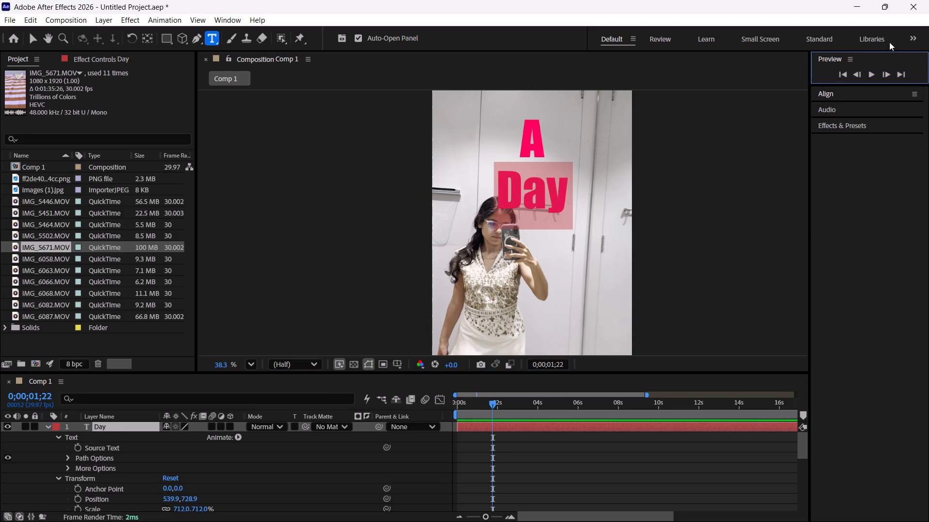
# Switch to the All Panels workspace to bring up the docked Properties panel.
pyautogui.click(909, 38)
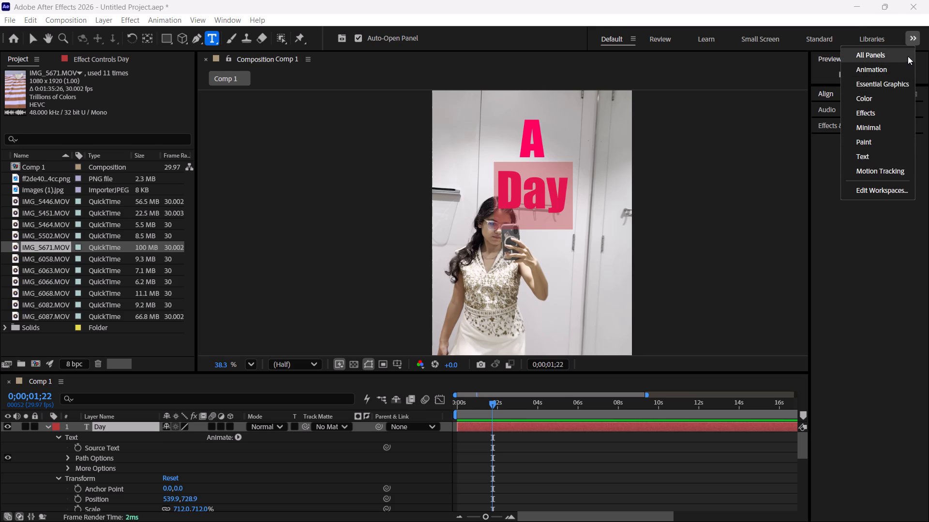
pyautogui.click(908, 51)
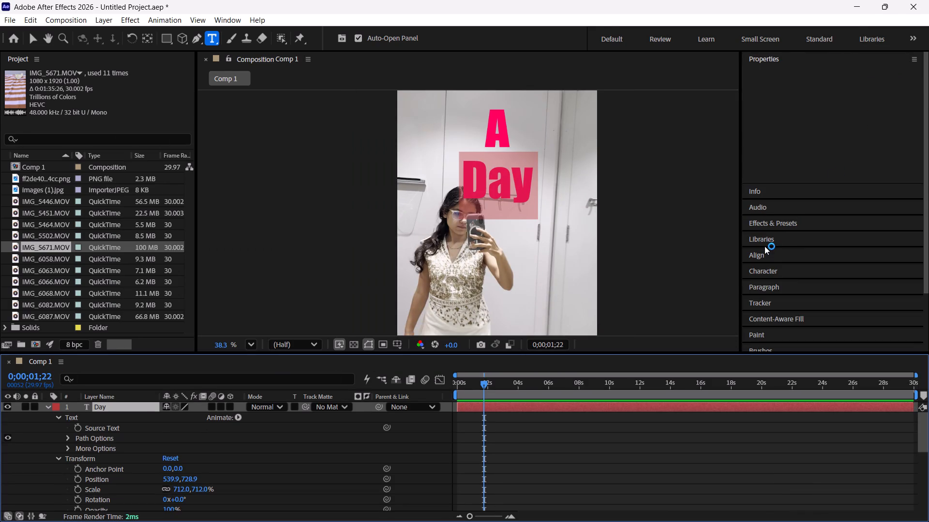
pyautogui.click(786, 62)
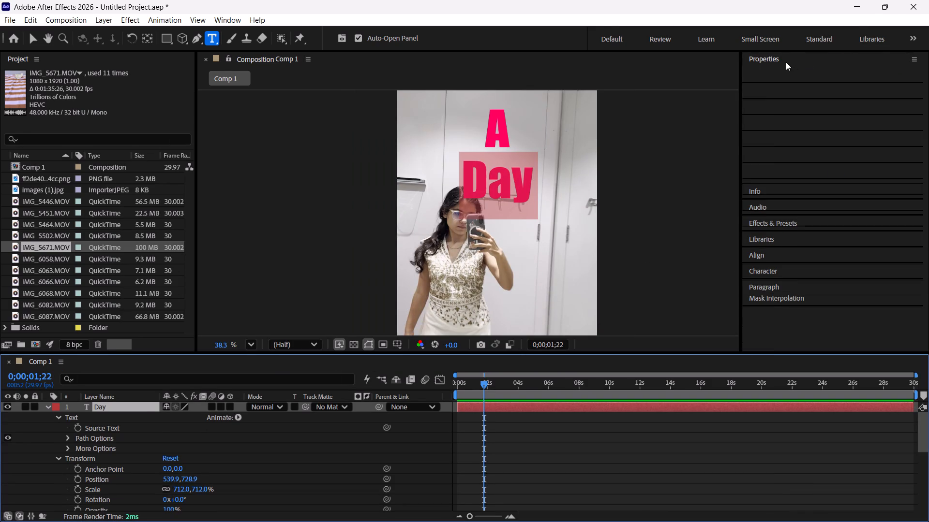
pyautogui.click(777, 62)
# Save the project in the Downloads folder under the name "soumya di".
pyautogui.hotkey('ctrl', 's')
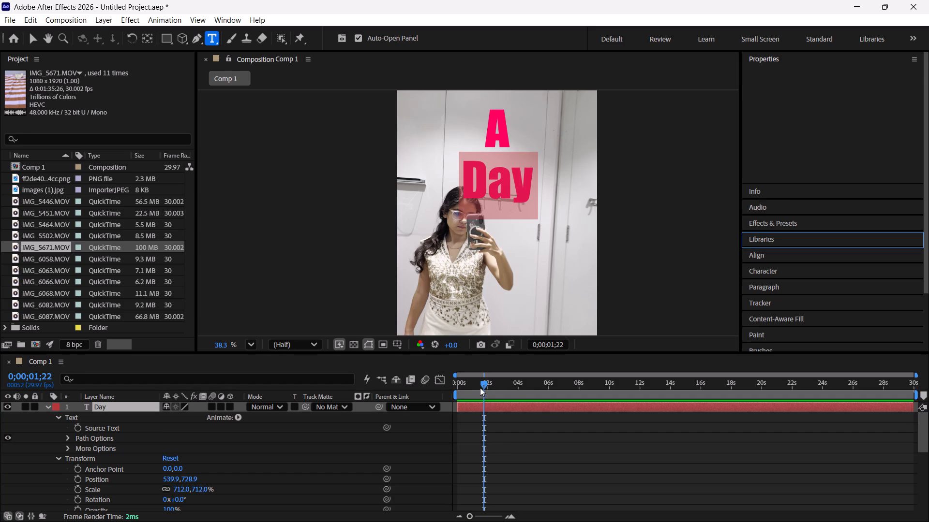
pyautogui.moveTo(480, 388); pyautogui.dragTo(535, 397)
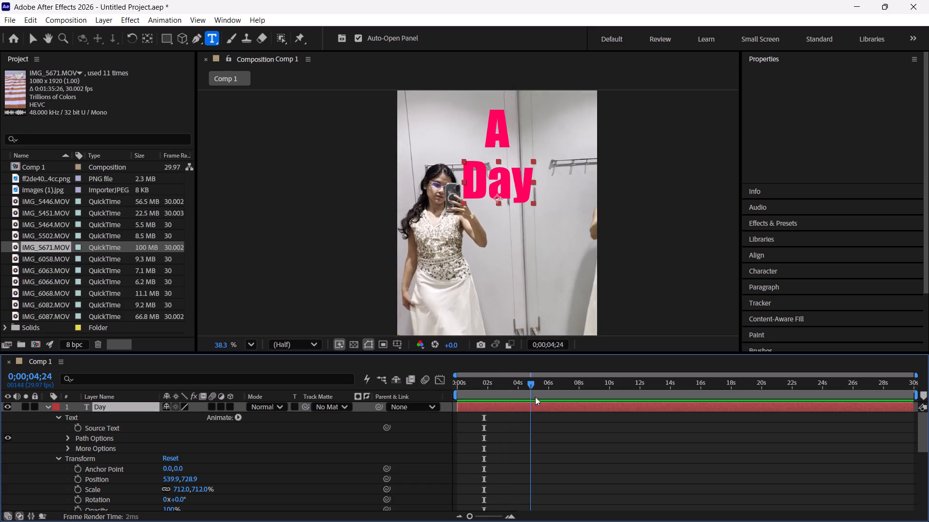
pyautogui.moveTo(535, 397); pyautogui.dragTo(556, 397)
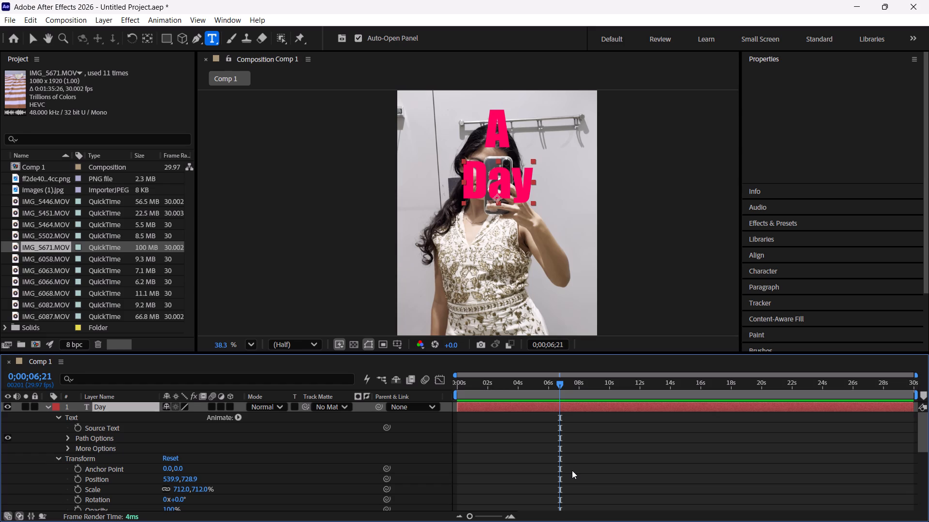
pyautogui.hotkey('ctrl', 's')
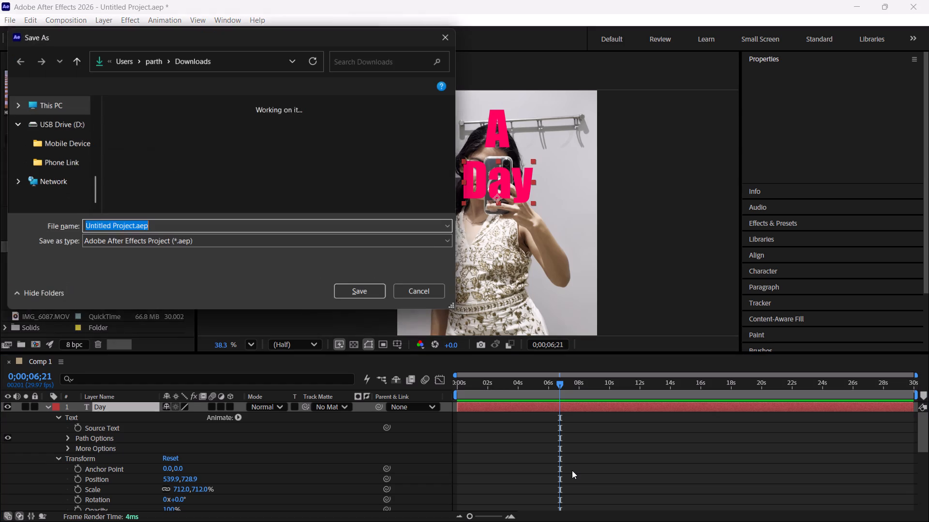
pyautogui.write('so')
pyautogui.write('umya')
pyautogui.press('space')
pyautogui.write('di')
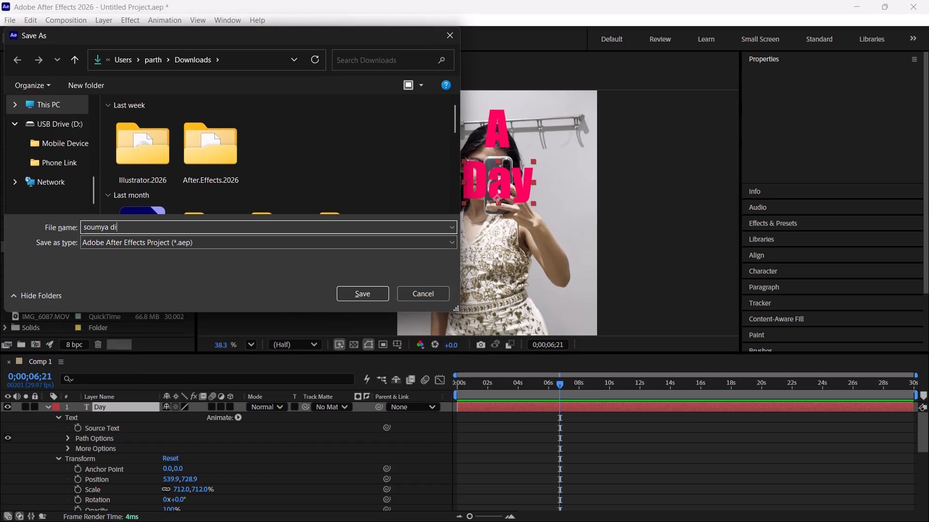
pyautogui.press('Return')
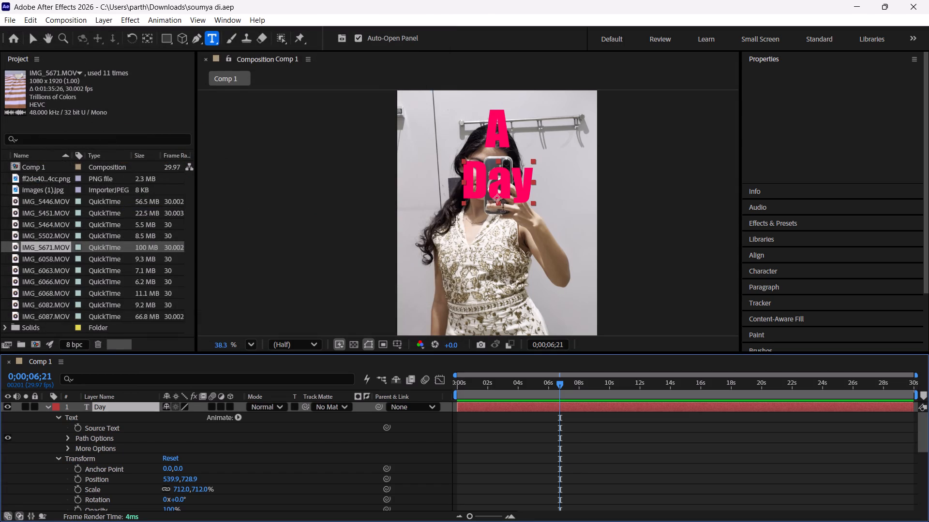
# Select the "Day" text again and try to show its settings in the Properties panel.
pyautogui.doubleClick(496, 191)
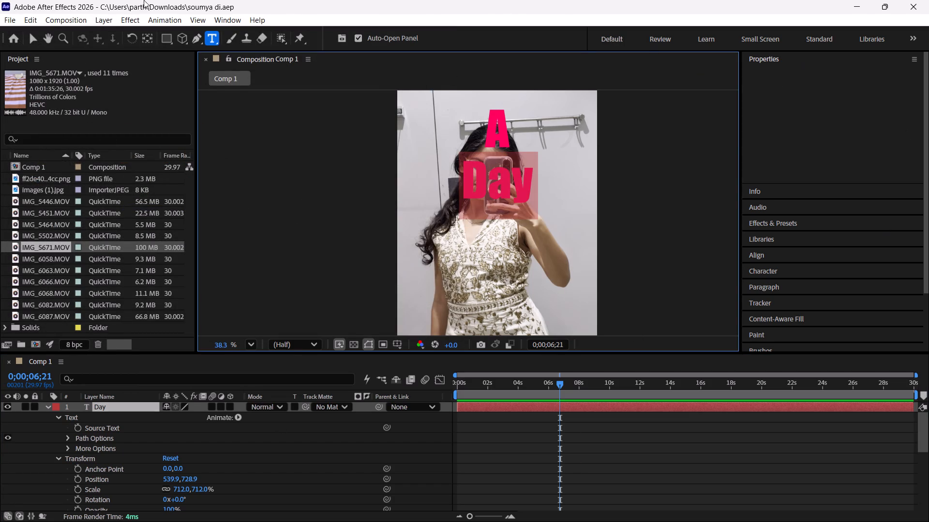
pyautogui.click(216, 37)
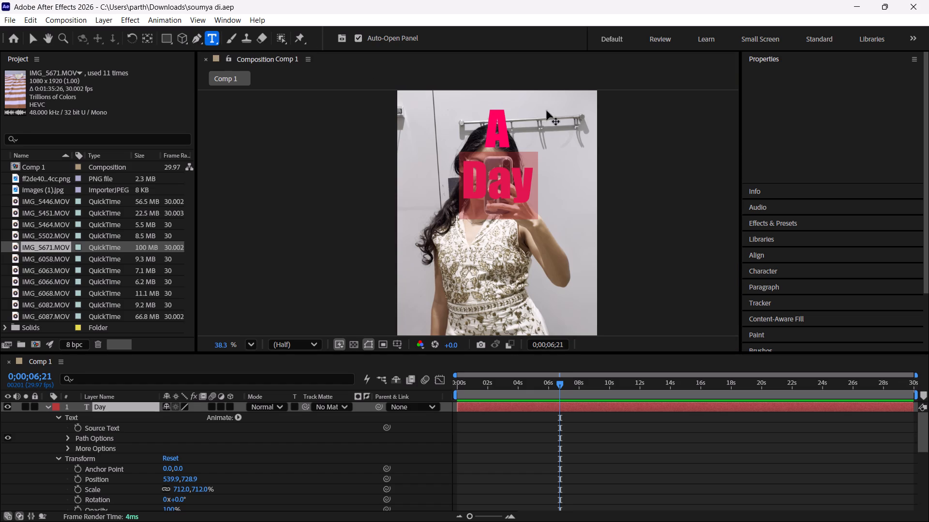
pyautogui.click(769, 65)
pyautogui.click(769, 60)
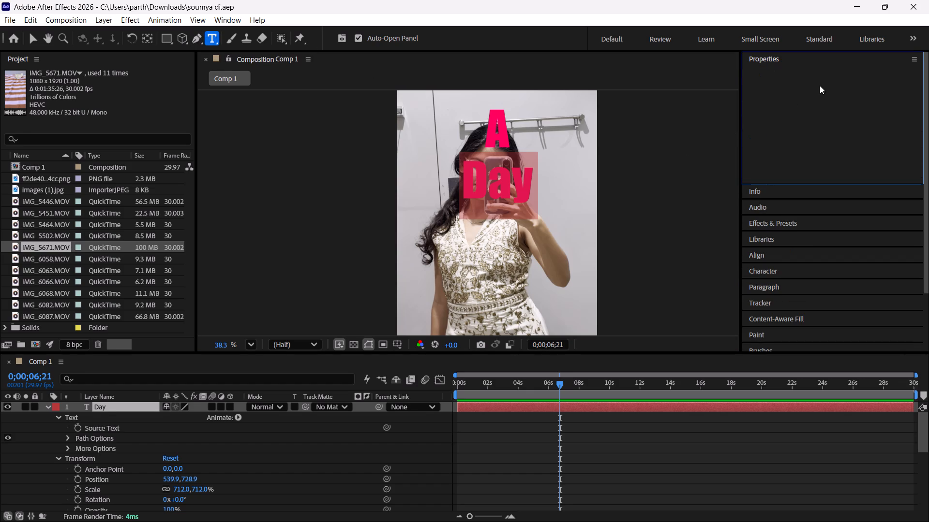
pyautogui.click(814, 98)
pyautogui.click(775, 60)
# Close After Effects.
pyautogui.click(911, 9)
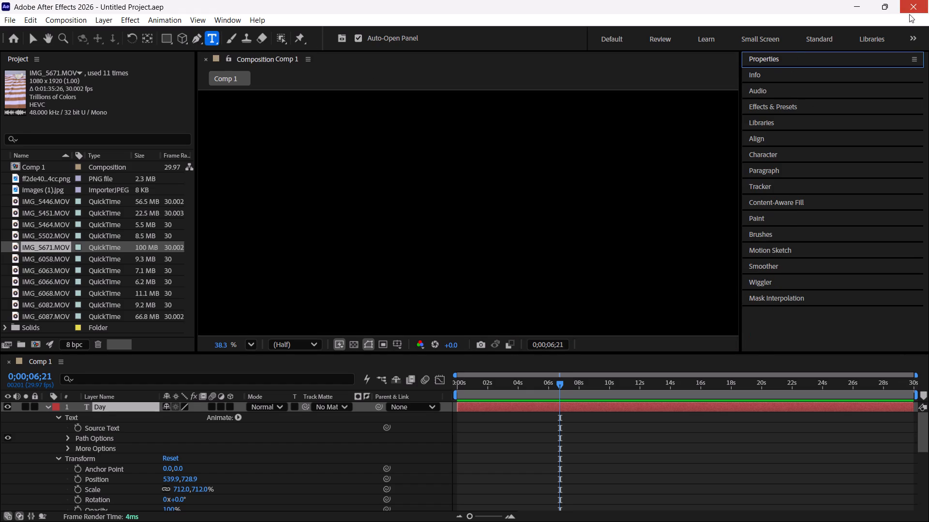
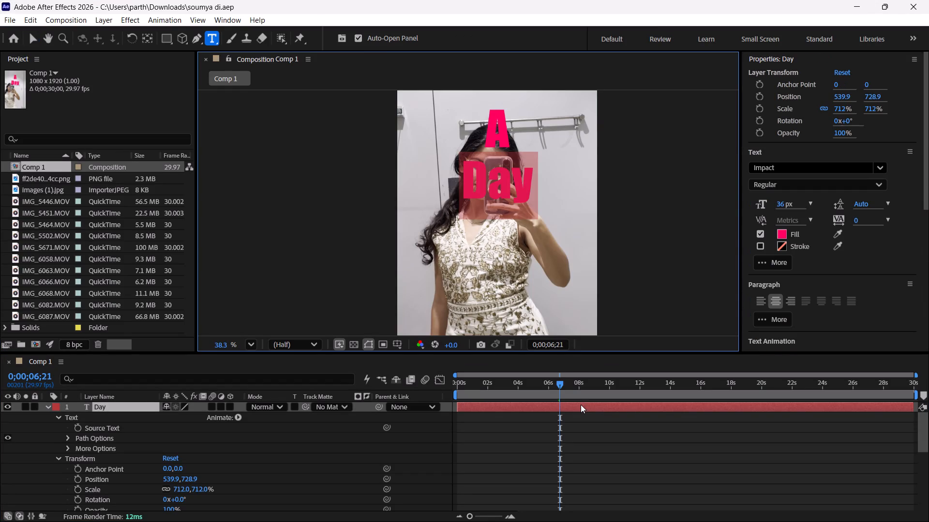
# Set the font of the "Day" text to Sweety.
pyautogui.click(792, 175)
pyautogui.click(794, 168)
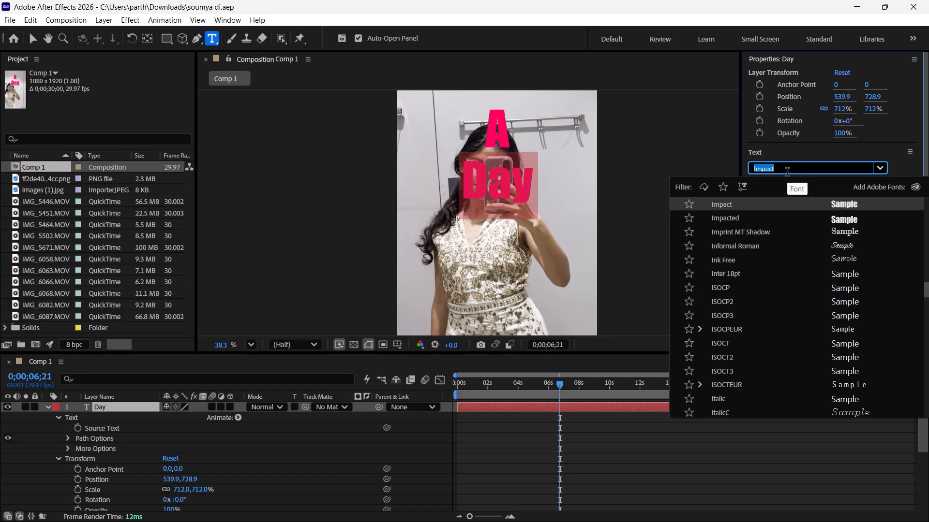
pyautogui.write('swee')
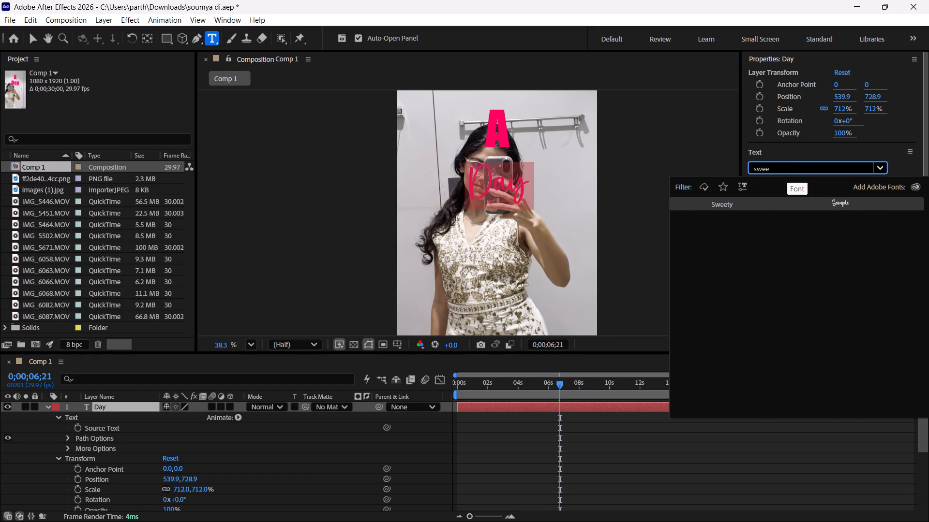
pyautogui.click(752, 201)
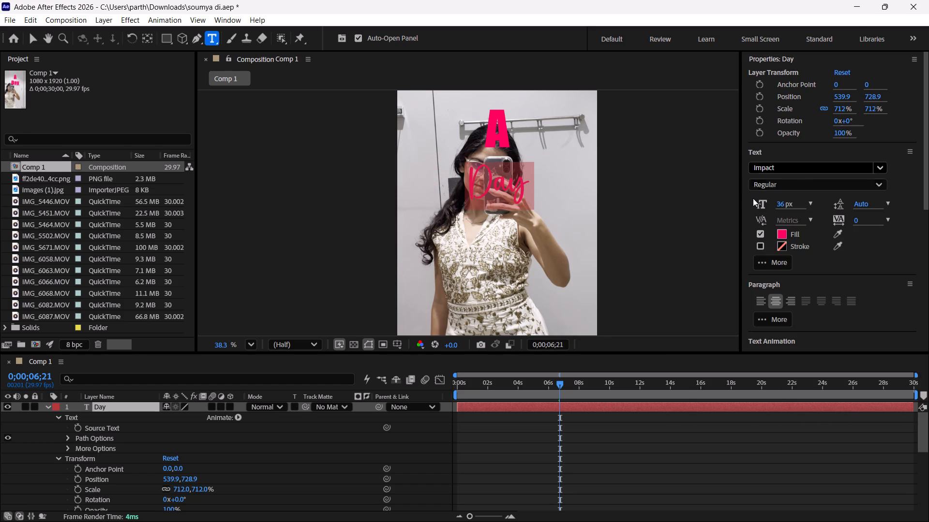
# Change the fill colour of the "Day" text to red.
pyautogui.click(785, 233)
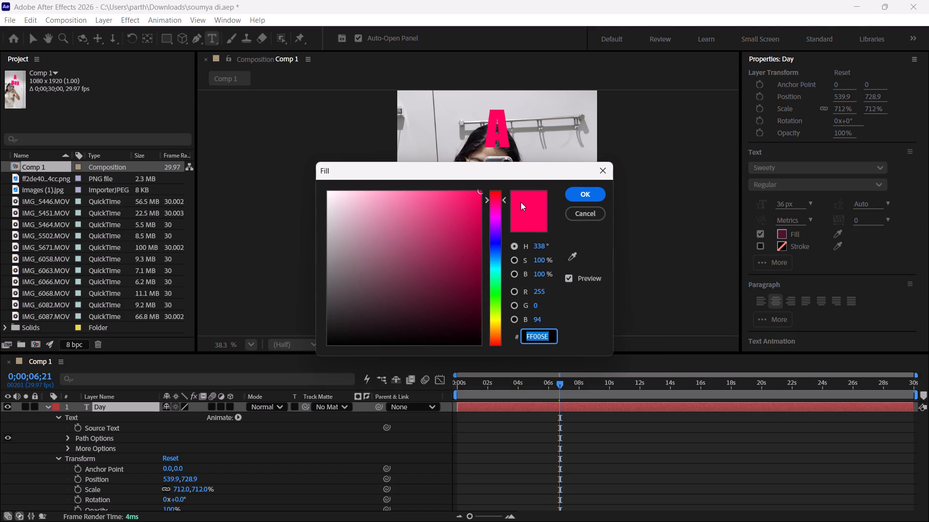
pyautogui.moveTo(497, 195); pyautogui.dragTo(494, 179)
pyautogui.click(579, 193)
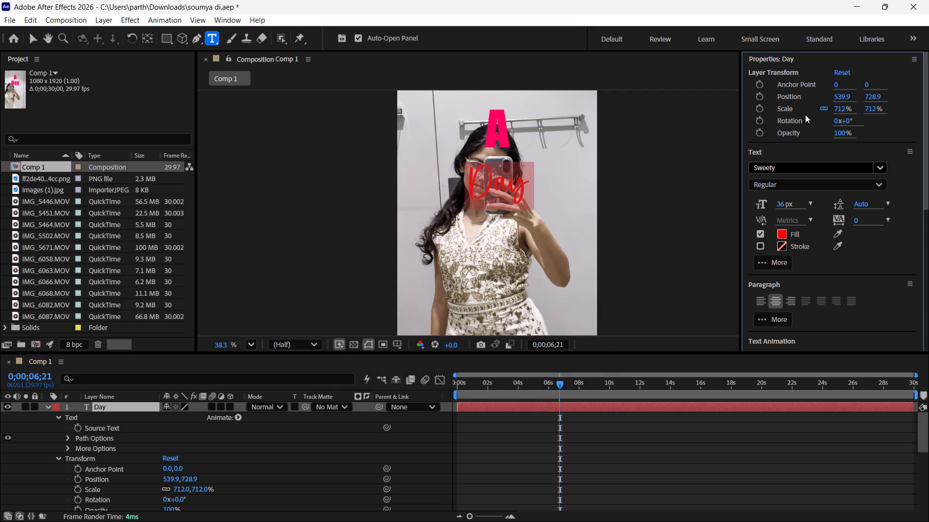
# Move the "Day" text up to a vertical position of 687.9, closer to the "A".
pyautogui.moveTo(869, 95); pyautogui.dragTo(828, 110)
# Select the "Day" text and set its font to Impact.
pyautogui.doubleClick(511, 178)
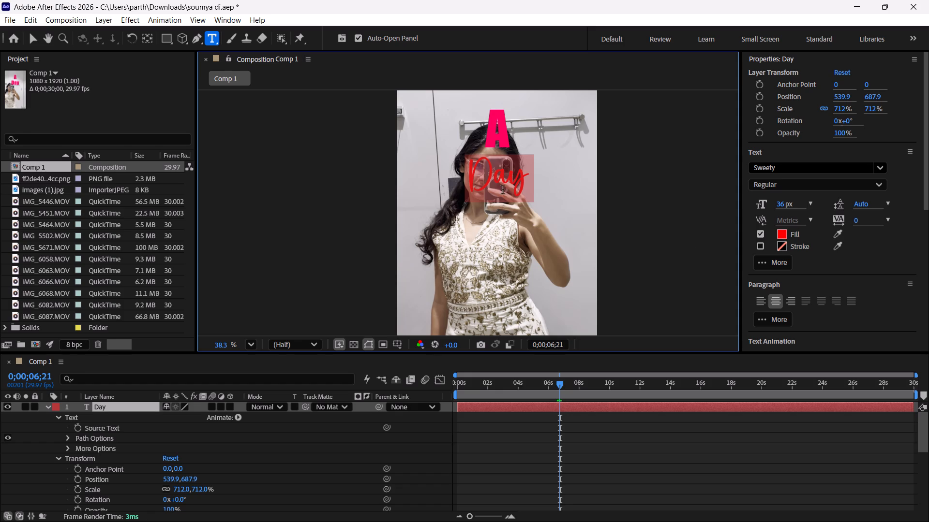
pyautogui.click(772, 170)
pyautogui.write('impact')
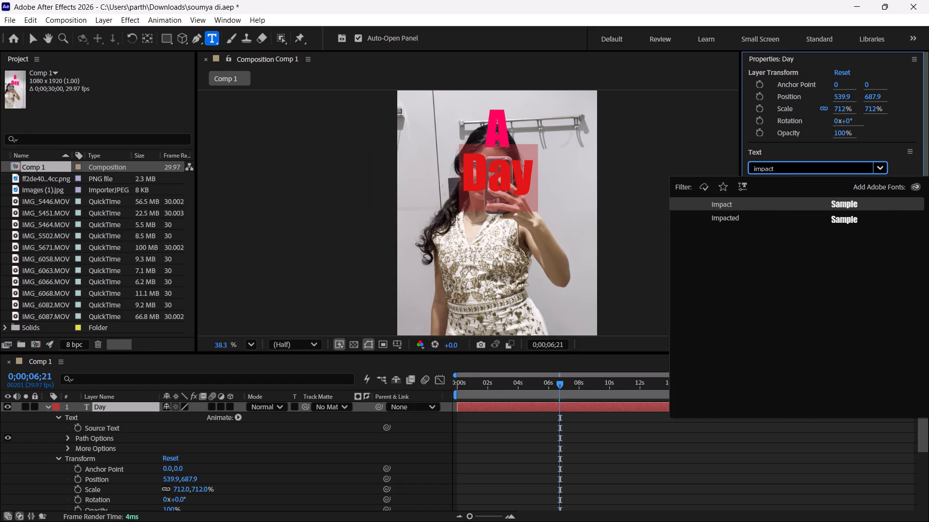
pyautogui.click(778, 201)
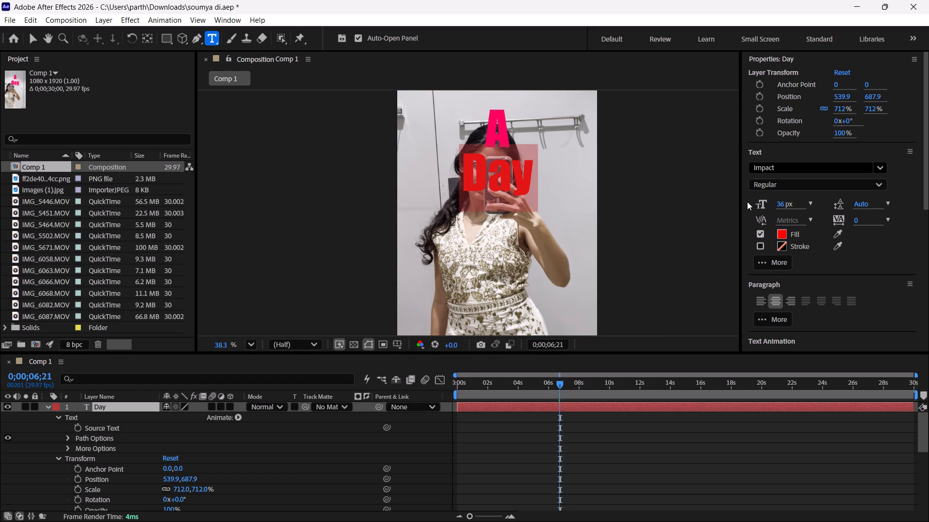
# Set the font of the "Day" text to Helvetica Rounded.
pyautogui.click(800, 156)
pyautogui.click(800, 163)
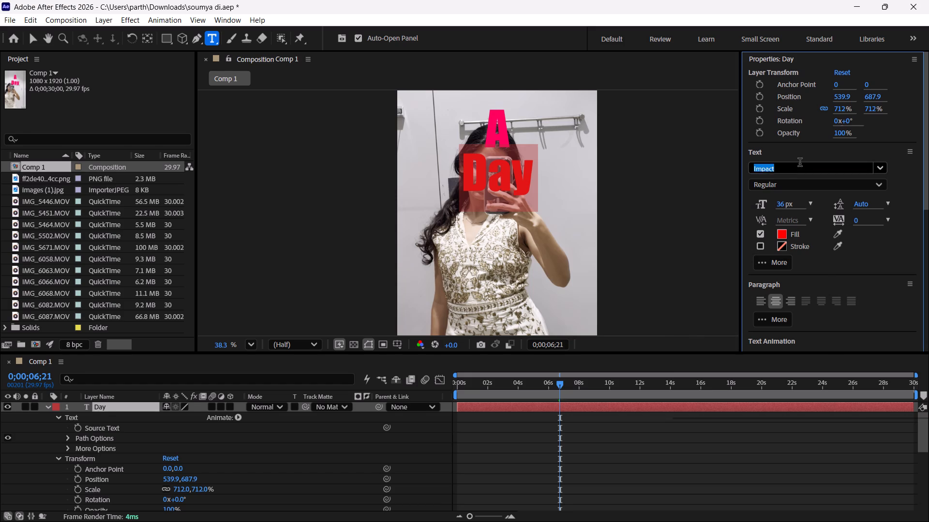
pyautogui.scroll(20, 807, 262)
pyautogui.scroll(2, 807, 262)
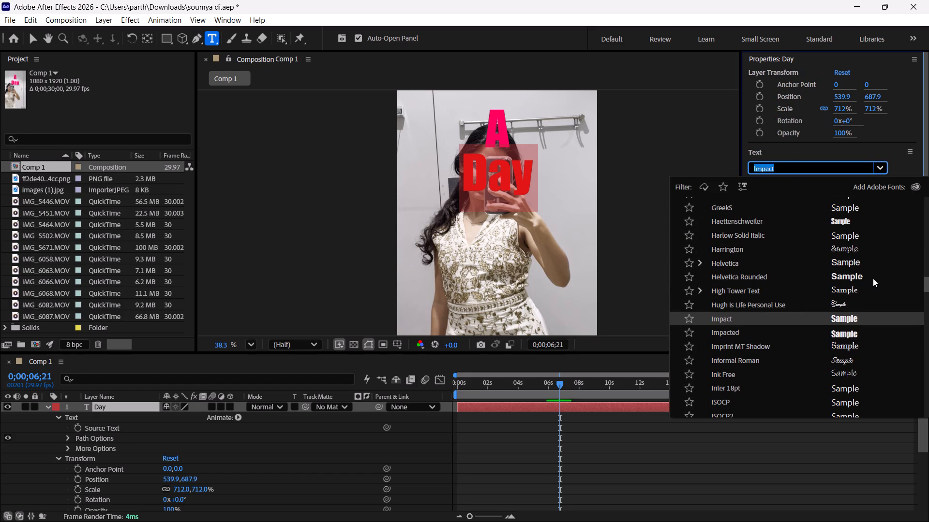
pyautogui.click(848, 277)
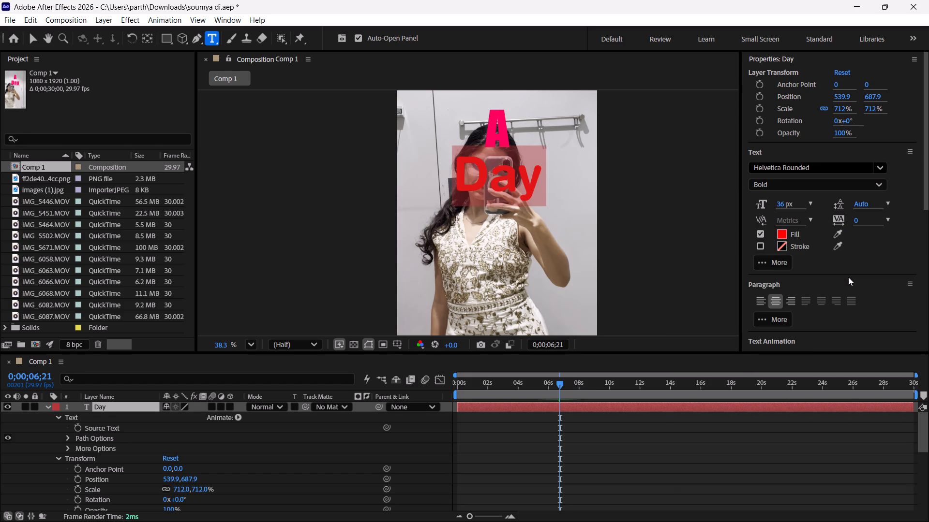
# Browse the recently used fonts and set the "Day" text to Jazking.
pyautogui.click(810, 166)
pyautogui.scroll(10, 823, 268)
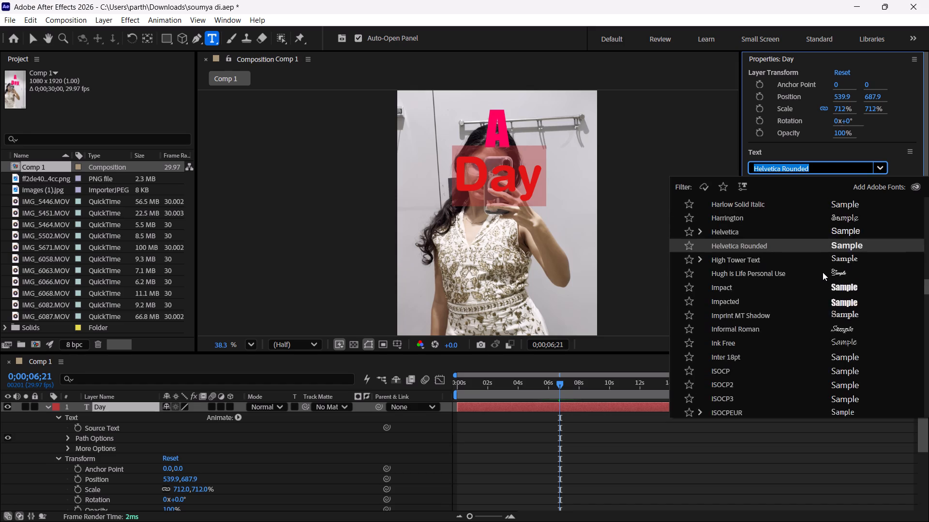
pyautogui.scroll(11, 823, 272)
pyautogui.scroll(13, 838, 260)
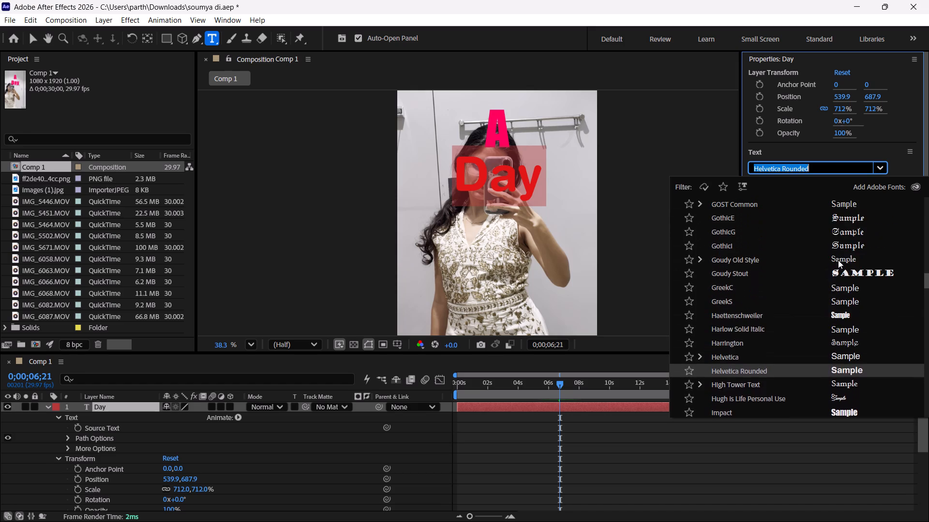
pyautogui.scroll(20, 838, 260)
pyautogui.scroll(10, 838, 260)
pyautogui.scroll(11, 838, 262)
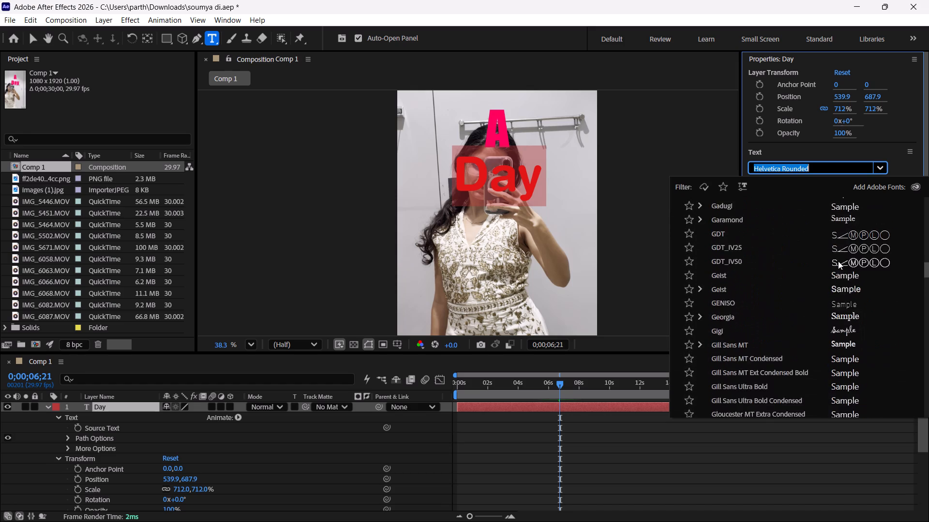
pyautogui.scroll(20, 838, 261)
pyautogui.scroll(20, 838, 261)
pyautogui.scroll(1, 838, 261)
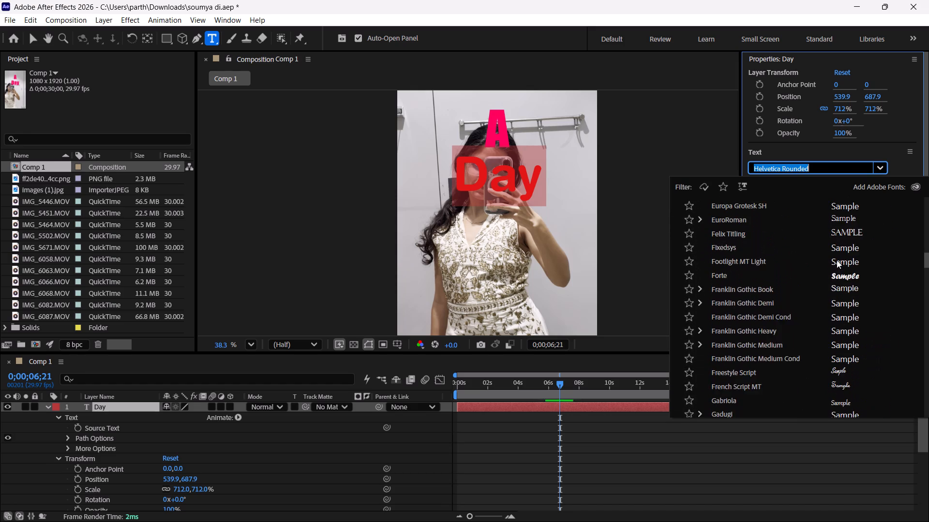
pyautogui.scroll(20, 837, 260)
pyautogui.scroll(6, 837, 260)
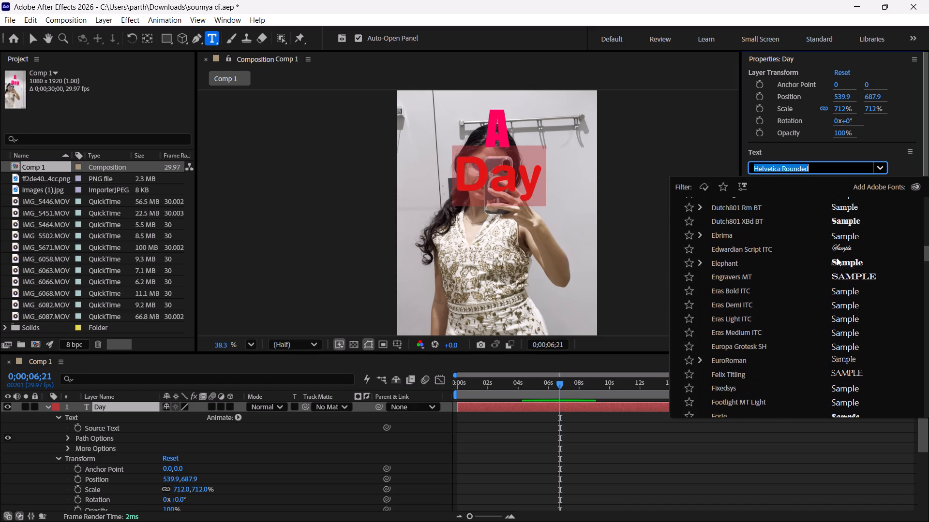
pyautogui.scroll(17, 837, 258)
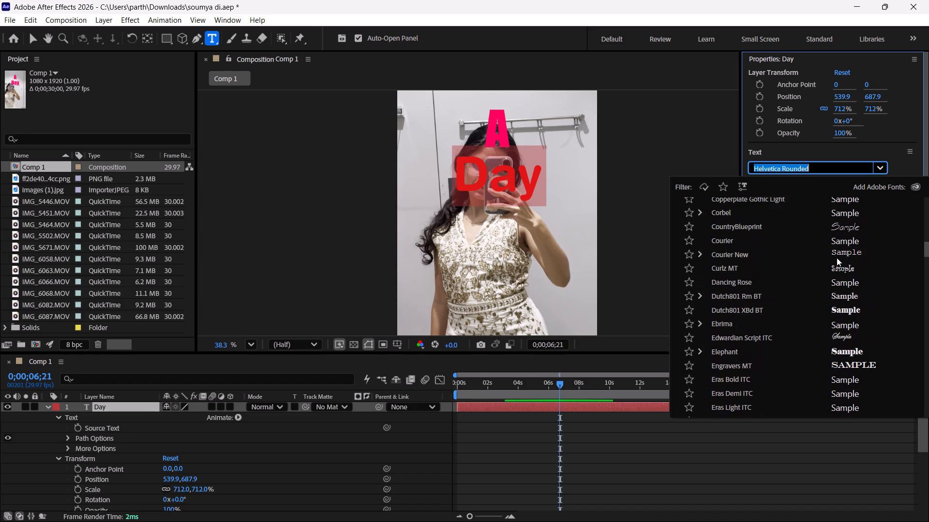
pyautogui.scroll(5, 837, 258)
pyautogui.scroll(16, 837, 258)
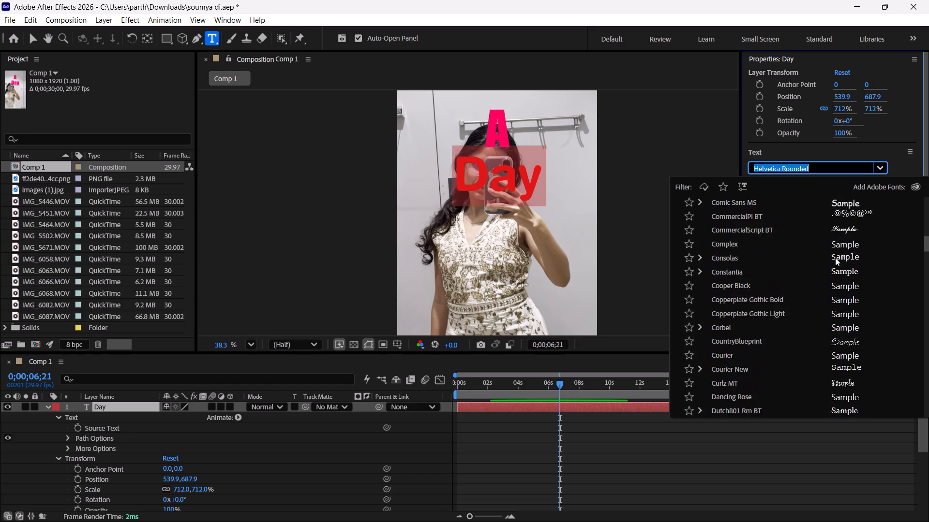
pyautogui.scroll(12, 835, 258)
pyautogui.scroll(18, 835, 258)
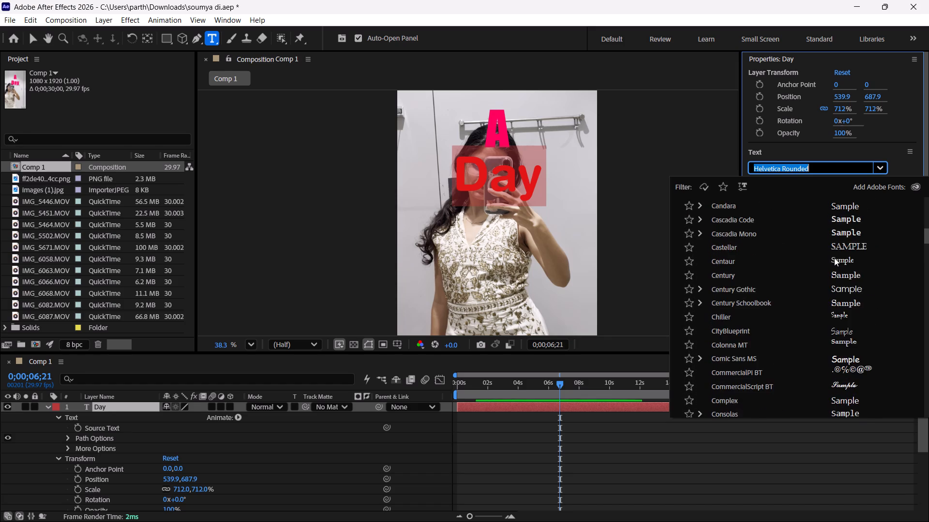
pyautogui.scroll(20, 834, 258)
pyautogui.scroll(10, 834, 258)
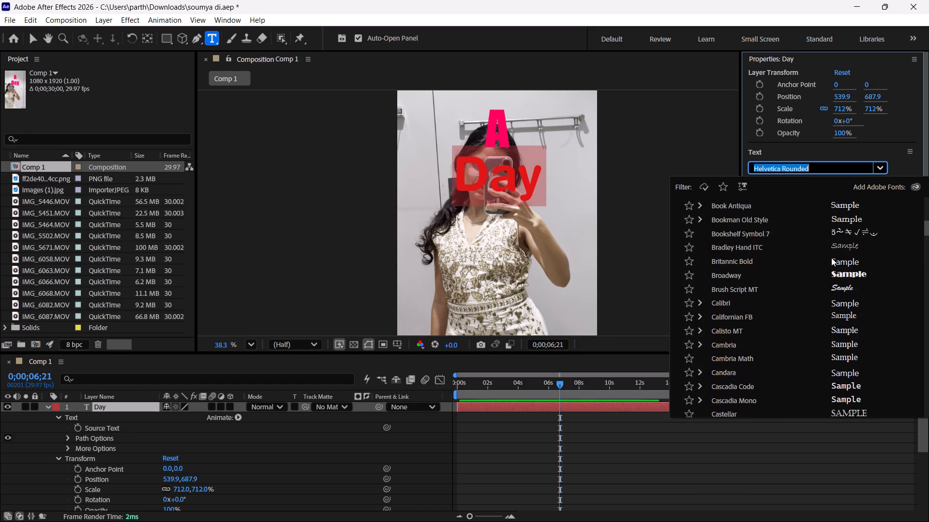
pyautogui.scroll(20, 831, 258)
pyautogui.scroll(7, 831, 258)
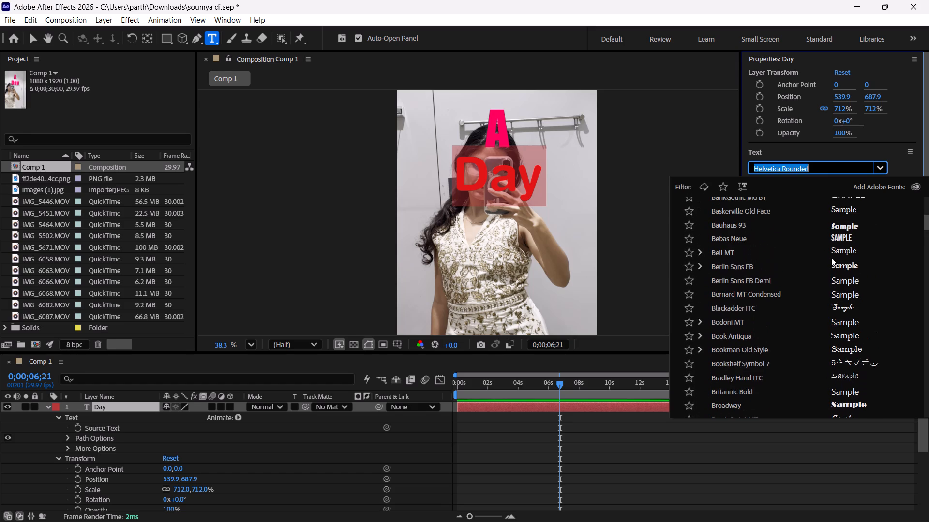
pyautogui.scroll(12, 831, 258)
pyautogui.scroll(18, 831, 258)
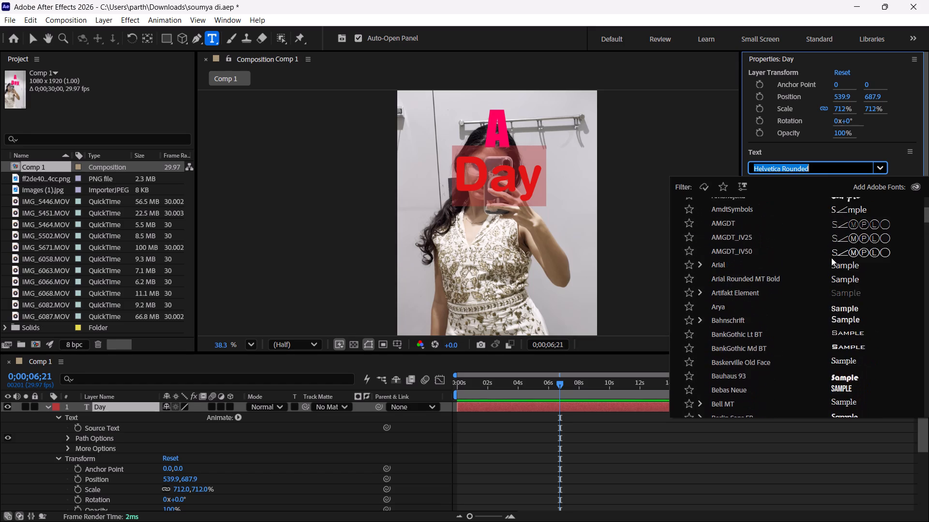
pyautogui.scroll(12, 831, 258)
pyautogui.scroll(16, 831, 258)
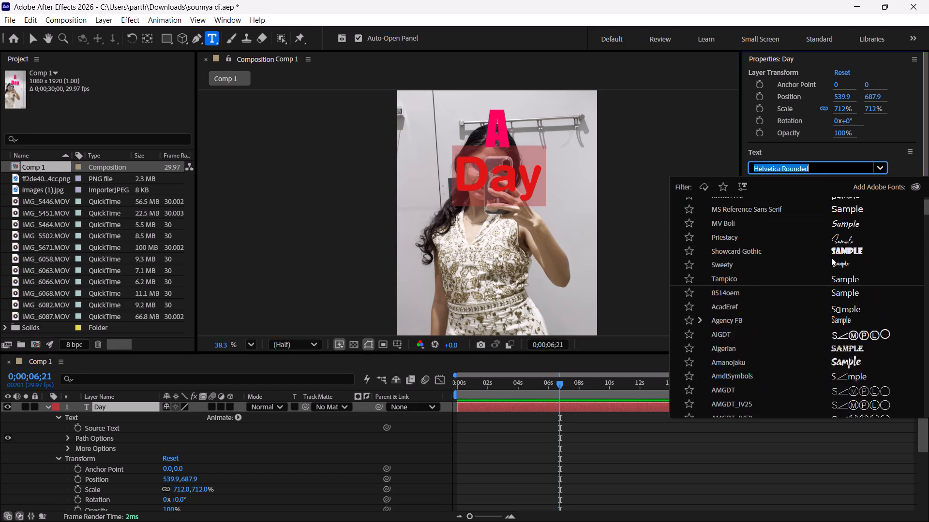
pyautogui.scroll(6, 831, 258)
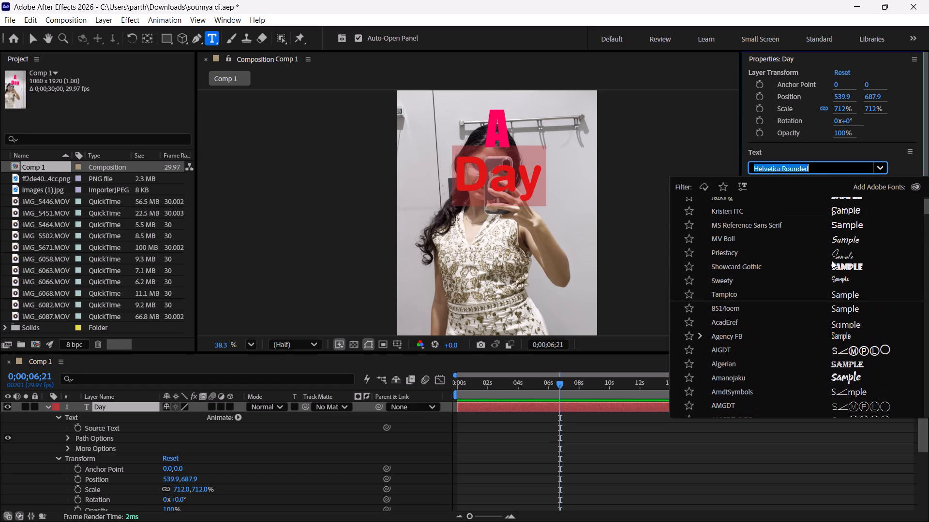
pyautogui.scroll(16, 832, 261)
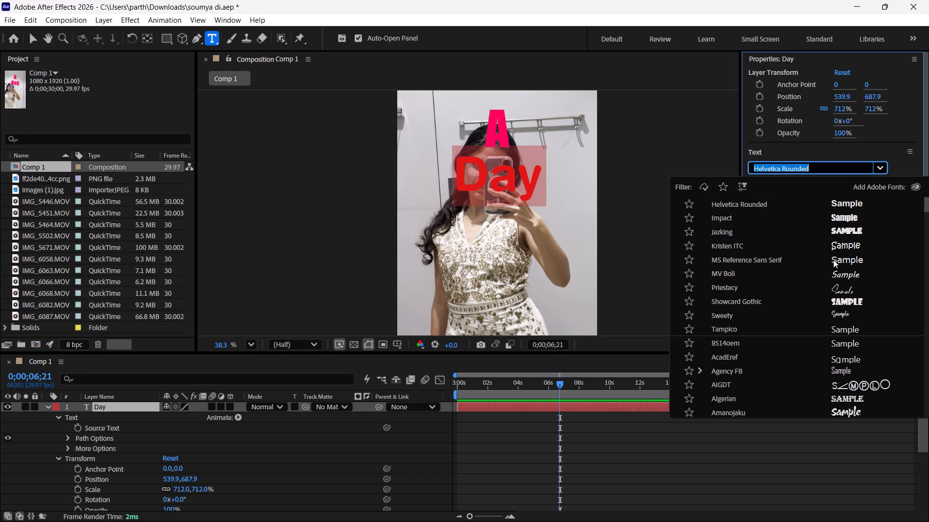
pyautogui.click(845, 231)
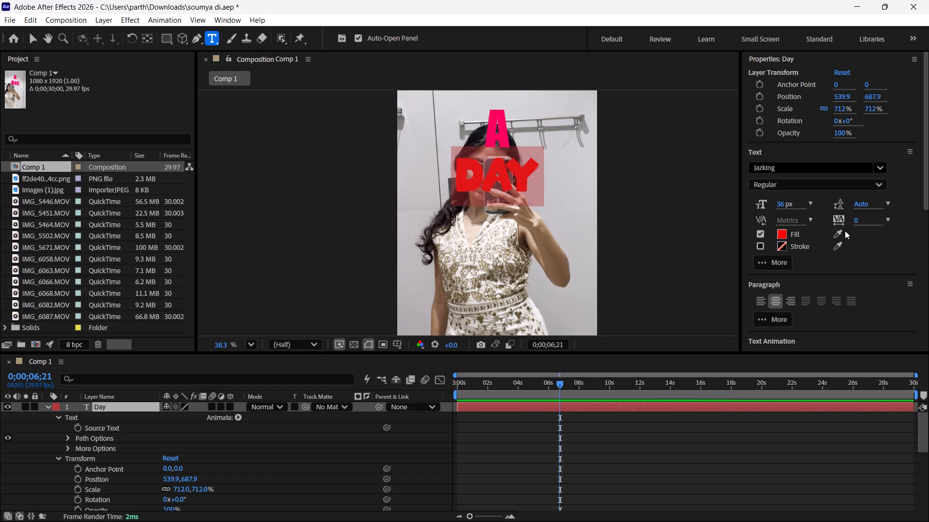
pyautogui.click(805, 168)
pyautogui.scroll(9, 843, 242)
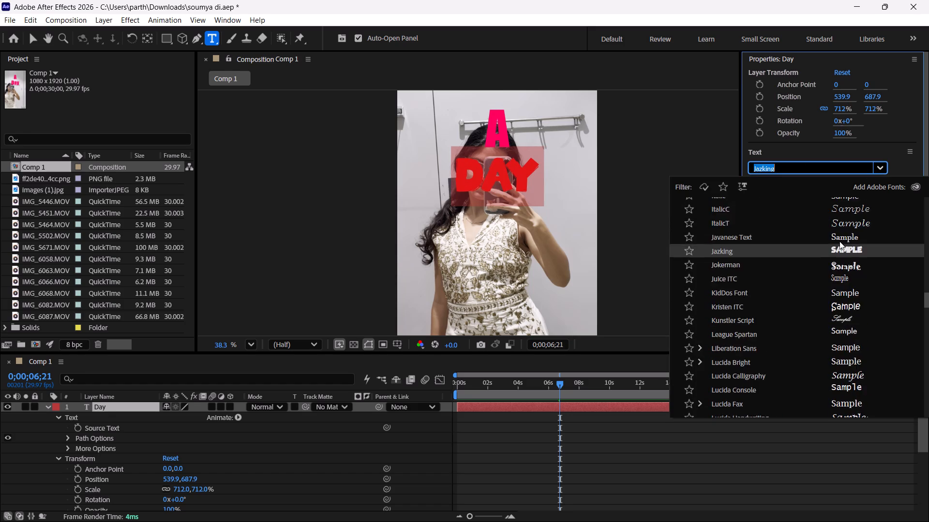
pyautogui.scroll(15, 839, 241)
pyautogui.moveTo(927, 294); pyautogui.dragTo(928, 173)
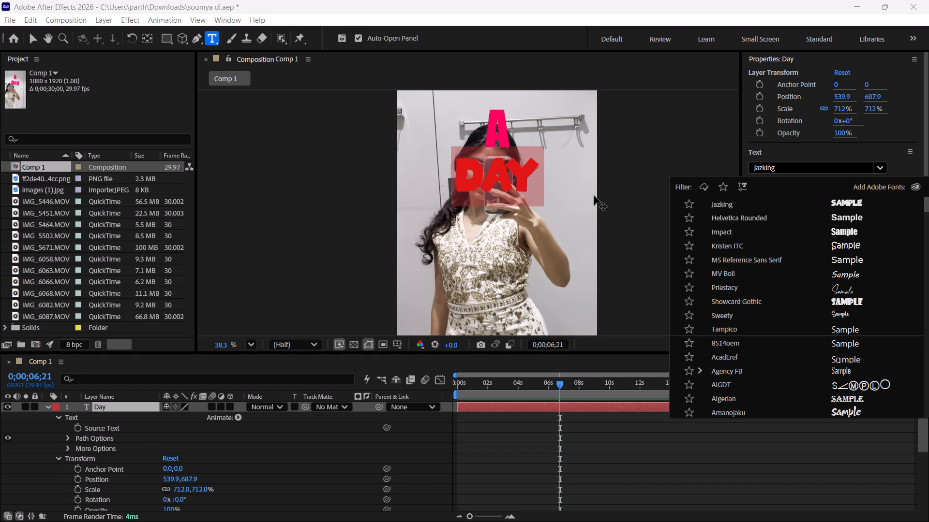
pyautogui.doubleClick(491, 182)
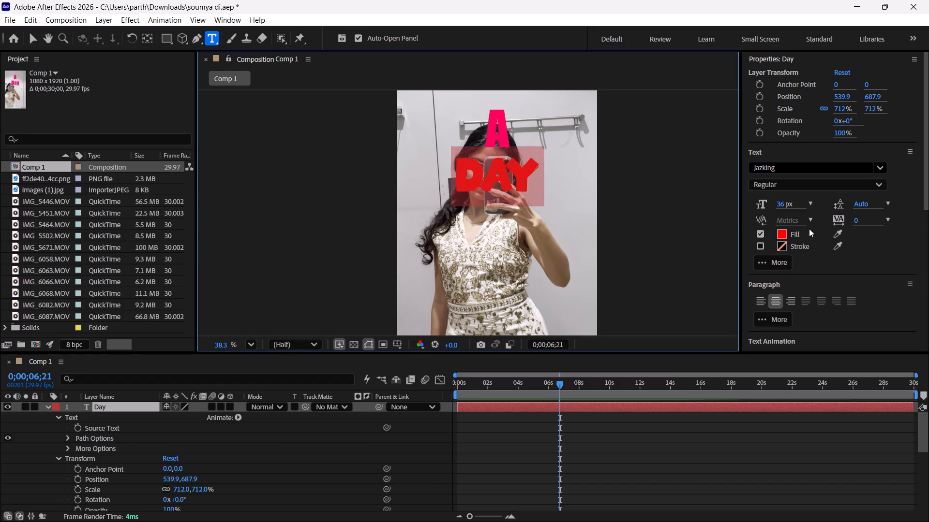
# Enable a 1 px black stroke on the "Day" text.
pyautogui.click(762, 244)
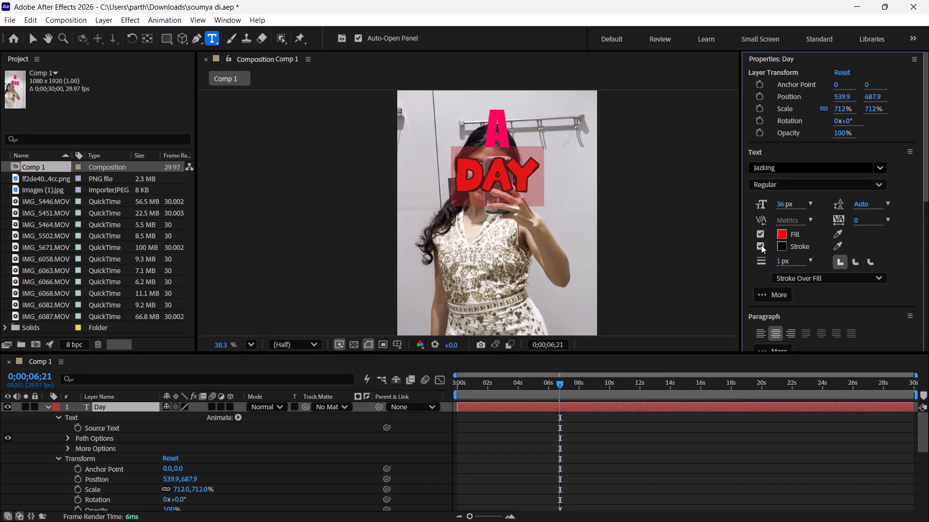
# Select the "A" text and set its font to Jazking.
pyautogui.doubleClick(493, 141)
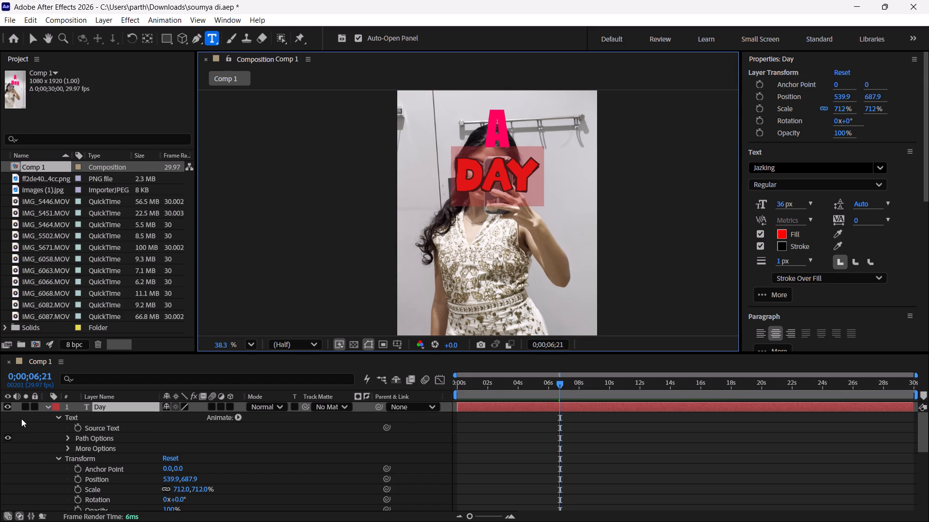
pyautogui.click(48, 405)
pyautogui.doubleClick(99, 418)
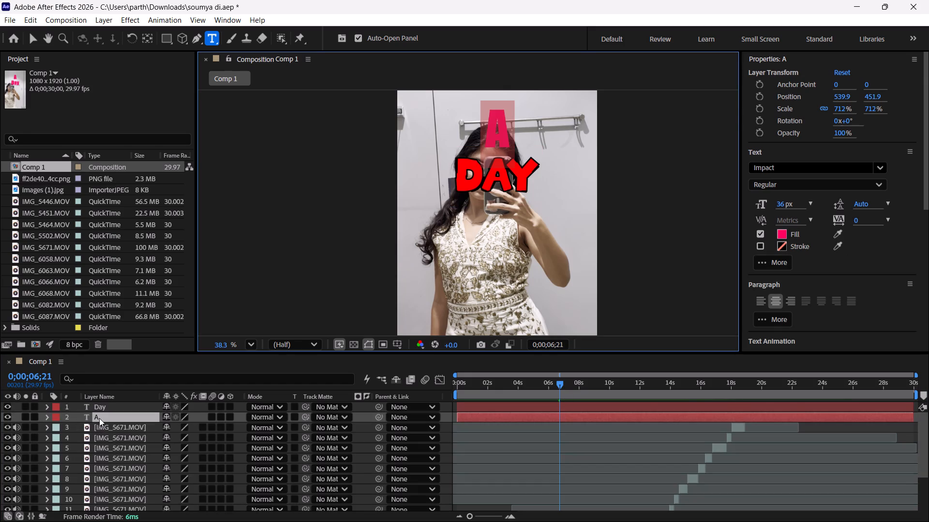
pyautogui.click(786, 237)
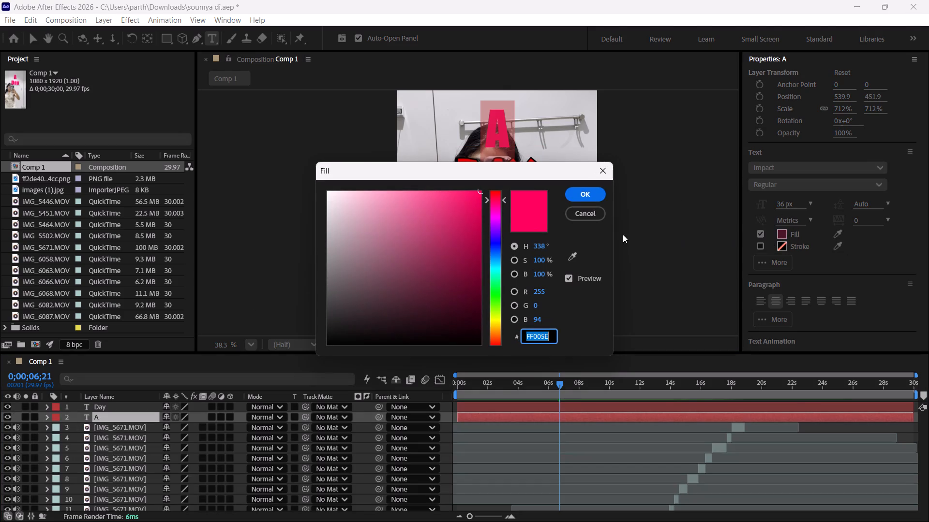
pyautogui.click(608, 173)
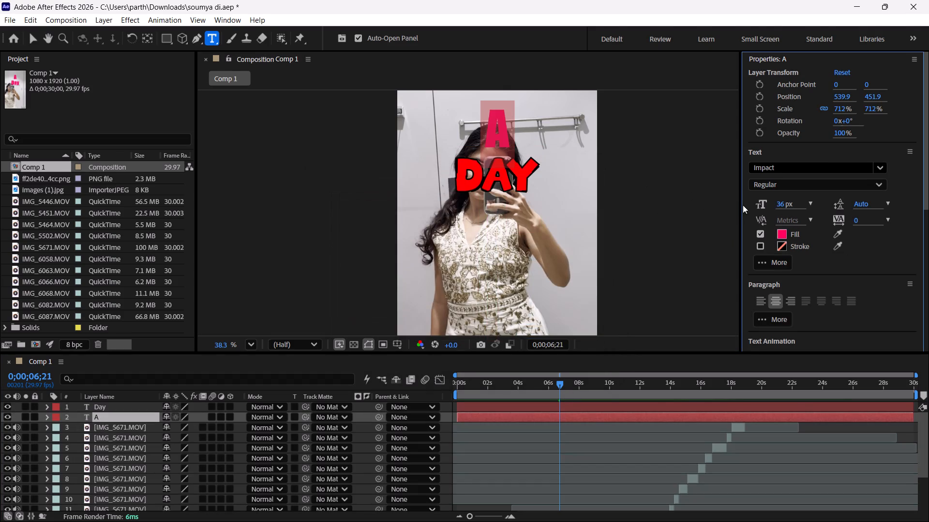
pyautogui.click(780, 170)
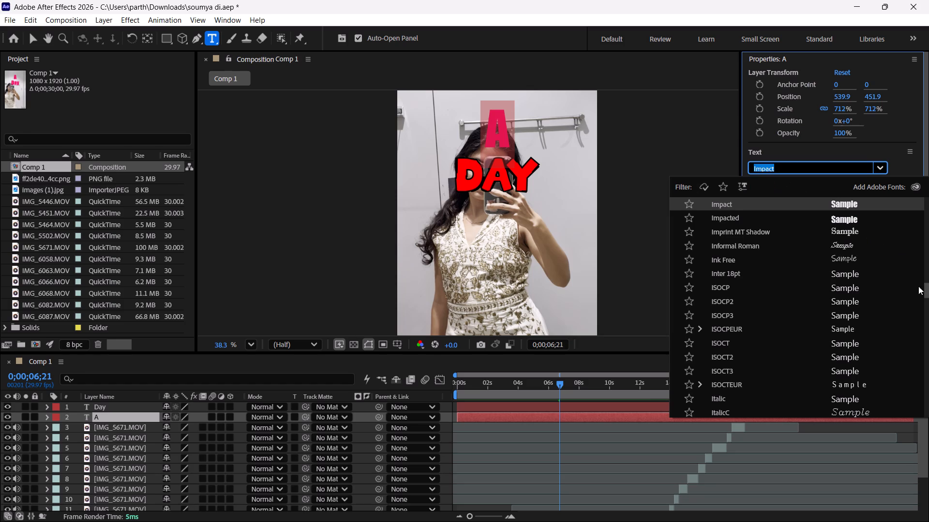
pyautogui.moveTo(927, 291); pyautogui.dragTo(918, 175)
pyautogui.click(855, 200)
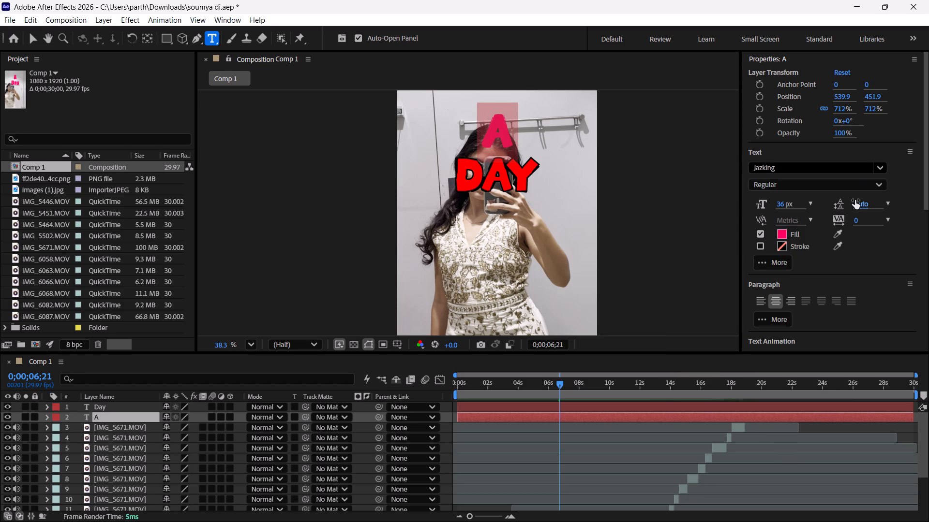
# Enable a 1 px black stroke on the "A" text.
pyautogui.click(757, 242)
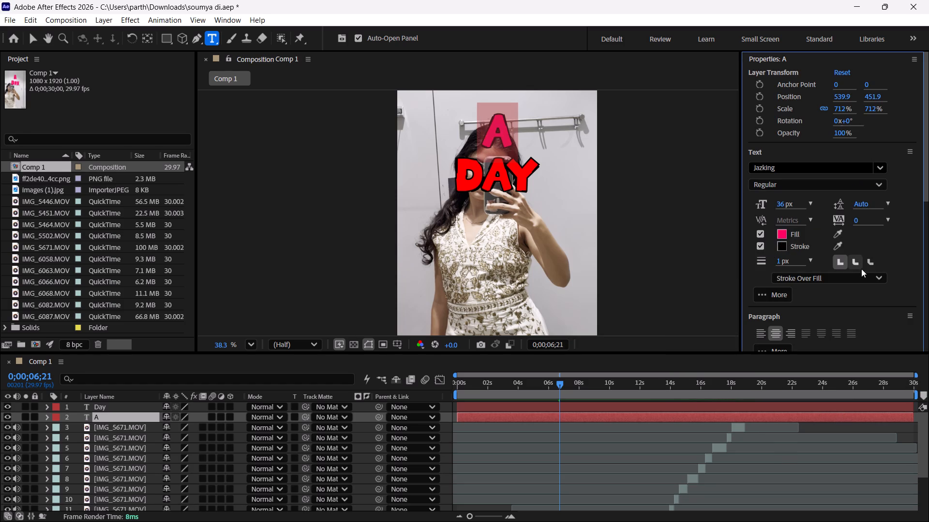
pyautogui.click(886, 238)
pyautogui.click(487, 177)
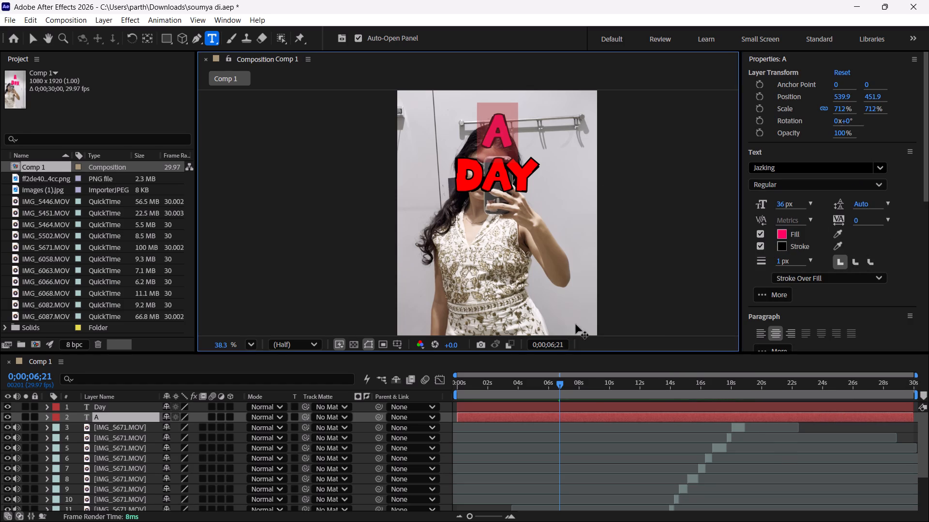
# Duplicate the "Day" text layer and move the copy straight down to a Y position of about 918.9.
pyautogui.click(584, 407)
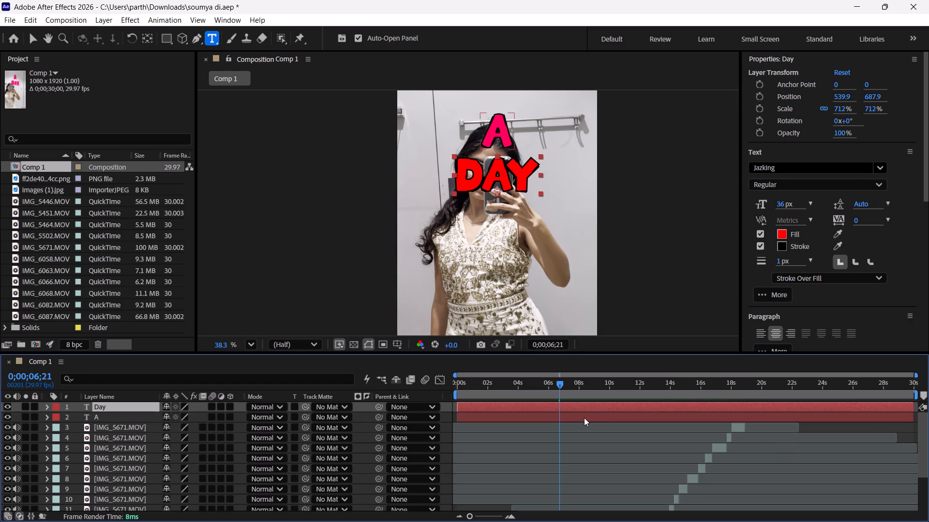
pyautogui.click(584, 406)
pyautogui.hotkey('ctrl', 'd')
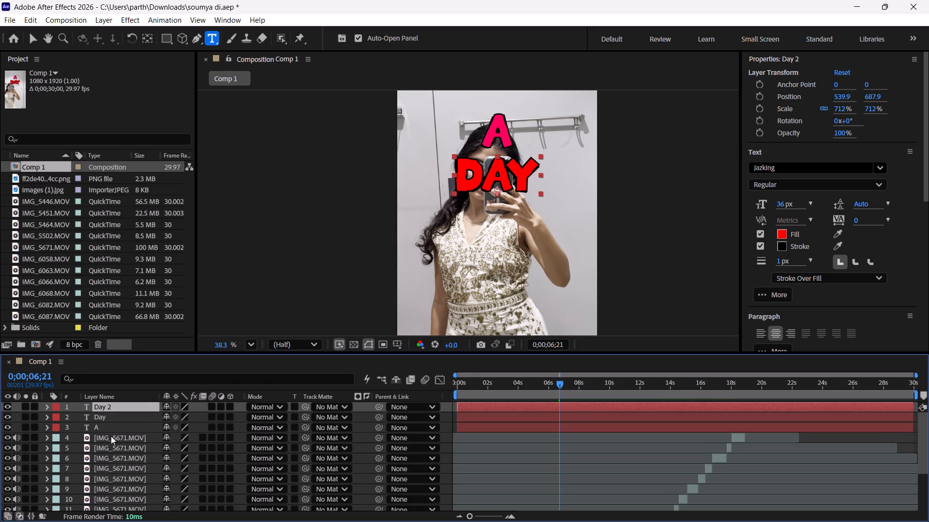
pyautogui.moveTo(869, 93); pyautogui.dragTo(905, 95)
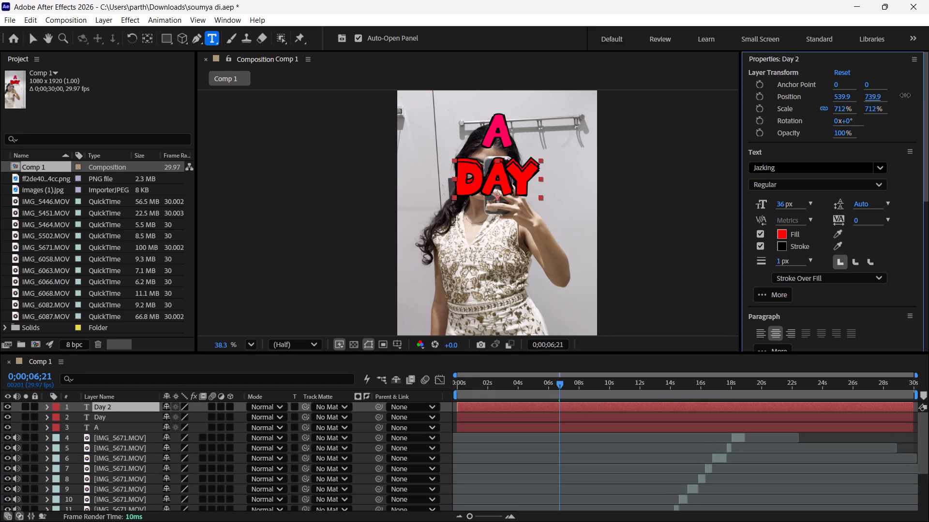
pyautogui.moveTo(905, 95); pyautogui.dragTo(928, 175)
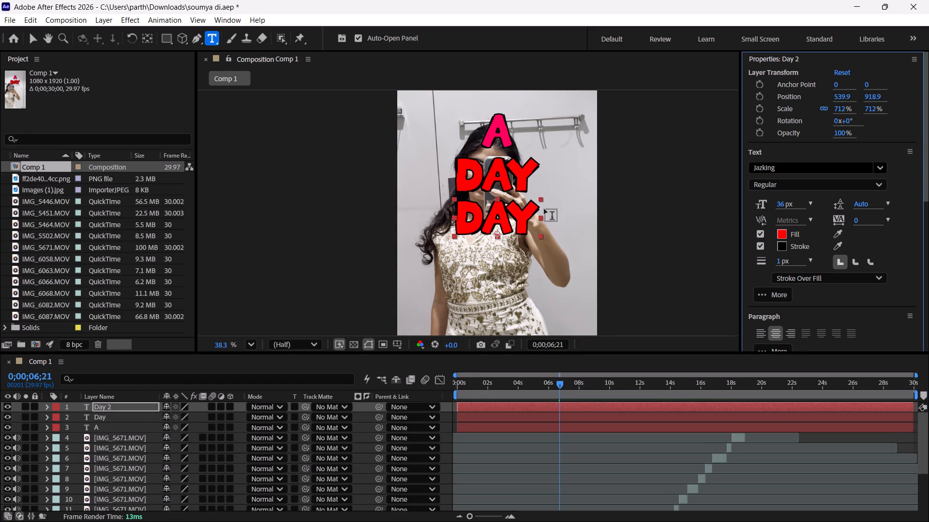
# Replace the text of the lower "Day" copy with "in".
pyautogui.doubleClick(517, 222)
pyautogui.write('in')
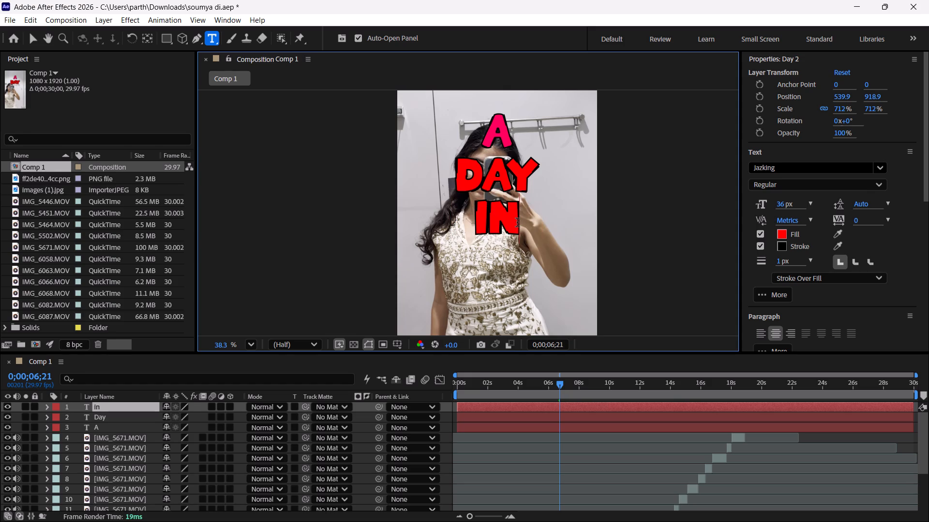
# Set the fill of the "in" text to the pink sampled from the letter "A".
pyautogui.doubleClick(489, 227)
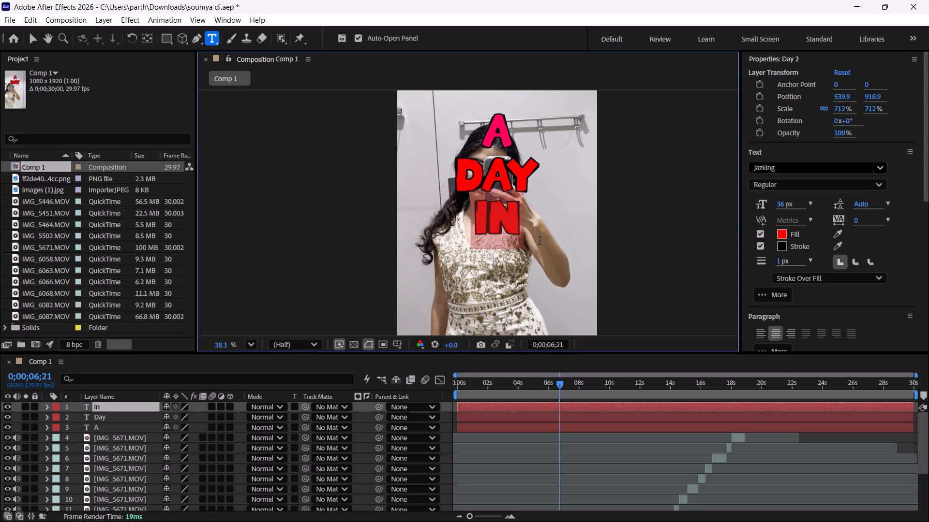
pyautogui.click(784, 237)
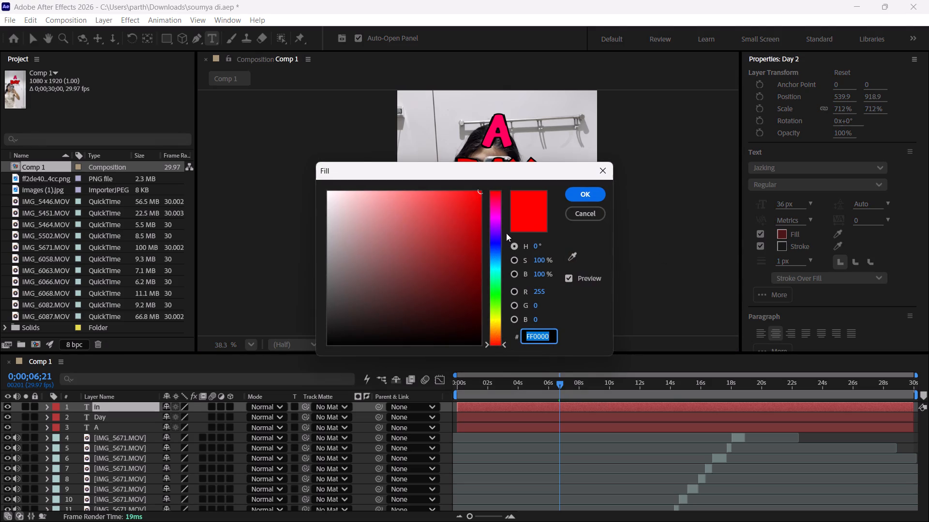
pyautogui.click(574, 254)
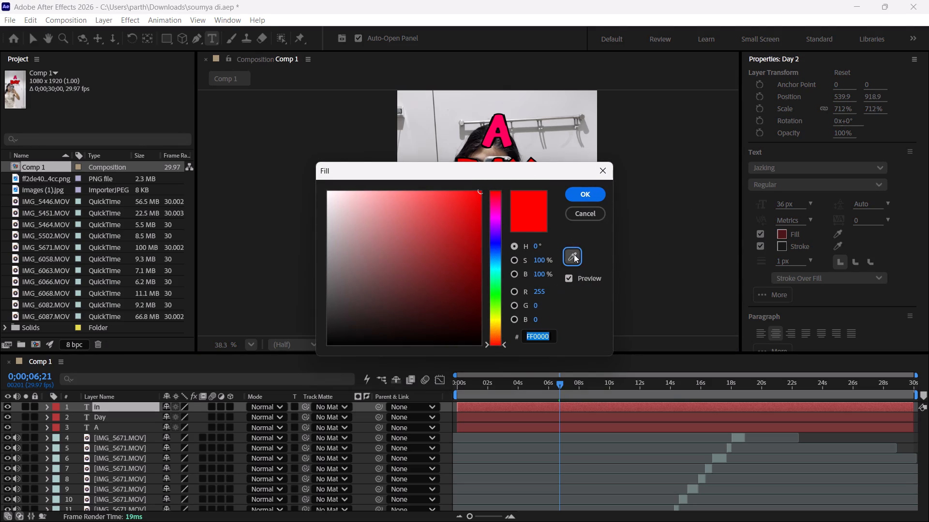
pyautogui.click(501, 122)
pyautogui.click(584, 199)
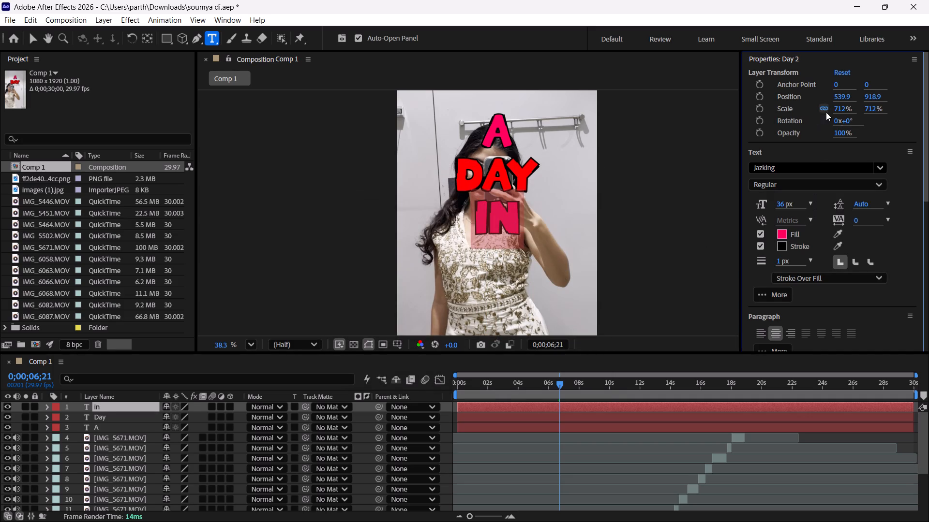
# Scale the "in" text down to 521% and move it up to a Y position of about 901.9.
pyautogui.moveTo(841, 110); pyautogui.dragTo(818, 110)
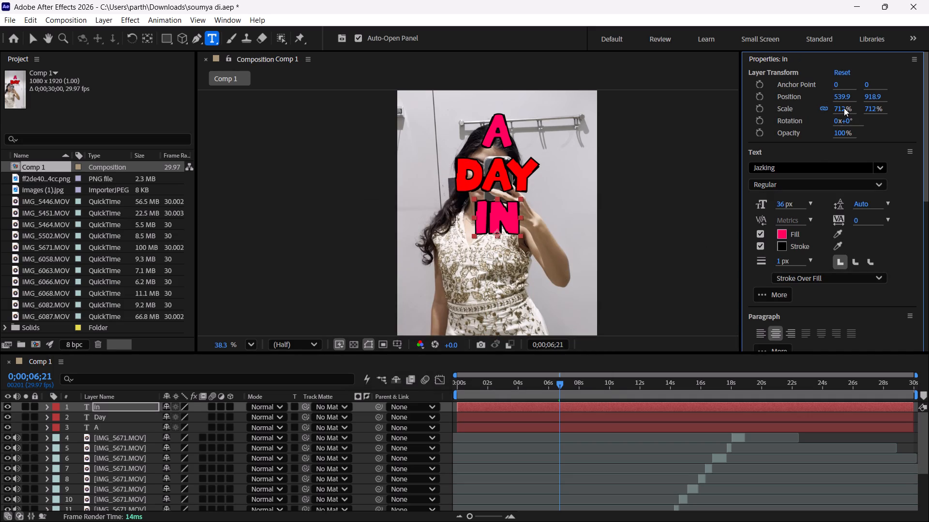
pyautogui.moveTo(842, 108); pyautogui.dragTo(836, 108)
pyautogui.moveTo(844, 109); pyautogui.dragTo(776, 129)
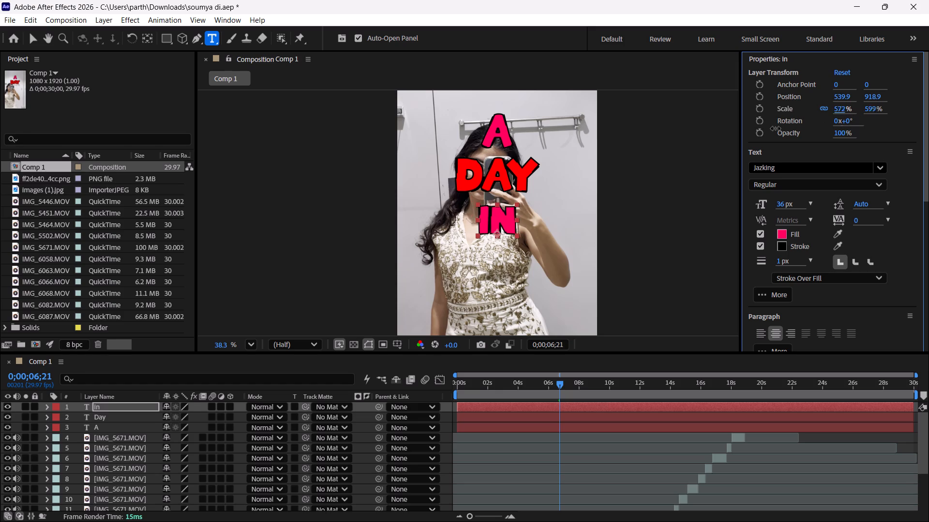
pyautogui.moveTo(776, 129); pyautogui.dragTo(756, 134)
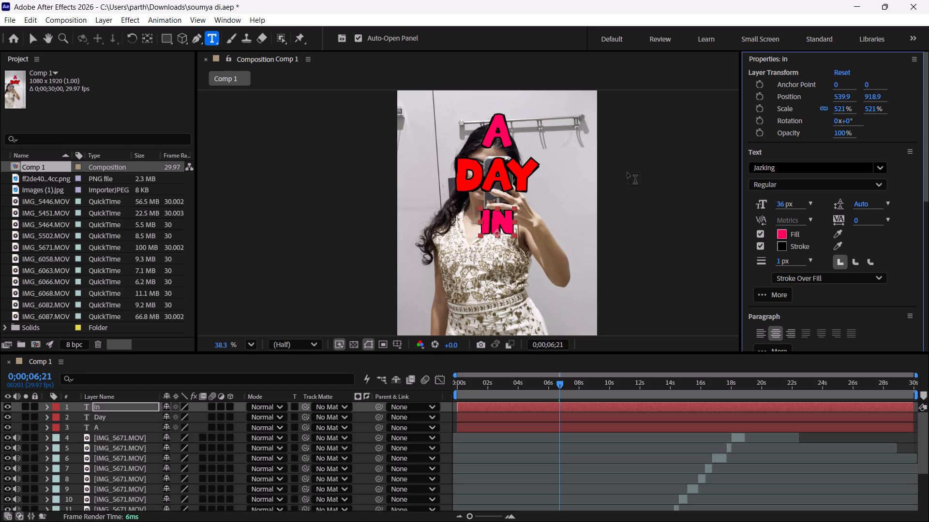
pyautogui.moveTo(868, 95); pyautogui.dragTo(854, 101)
pyautogui.moveTo(854, 101); pyautogui.dragTo(849, 103)
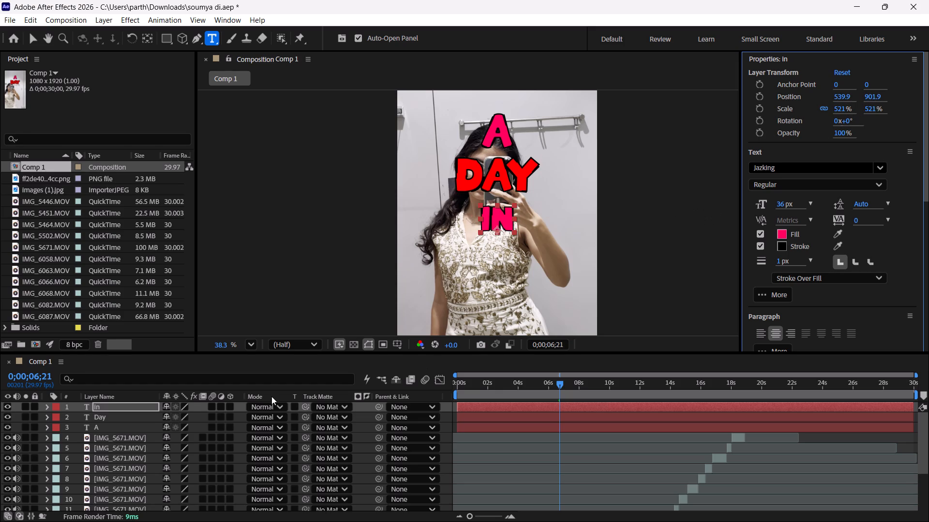
# Duplicate the "in" text layer and place one of the two words below the other at Y about 1077.9.
pyautogui.click(463, 405)
pyautogui.hotkey('ctrl', 'd')
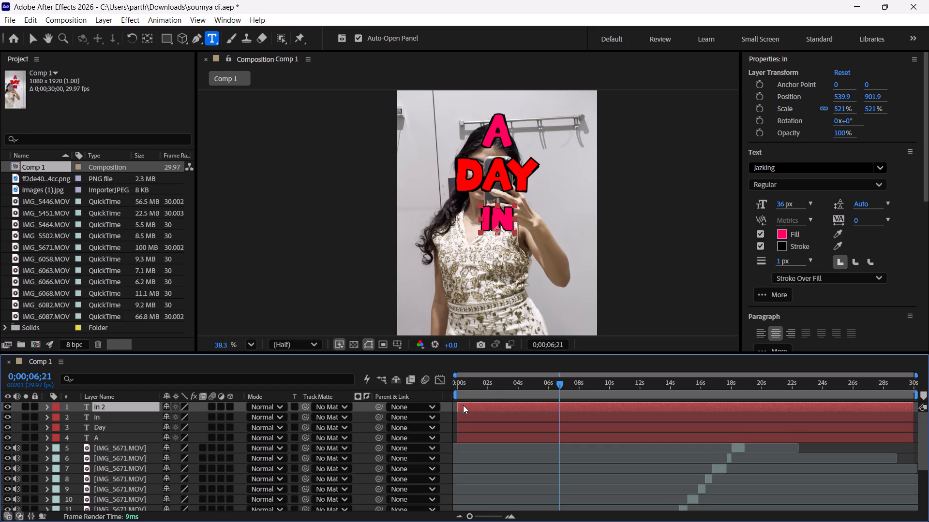
pyautogui.moveTo(869, 100); pyautogui.dragTo(903, 100)
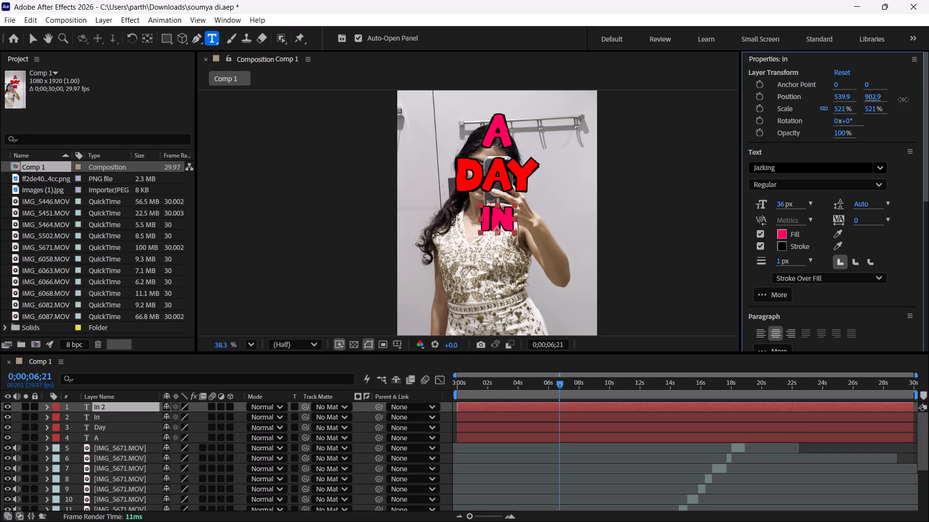
pyautogui.moveTo(903, 100); pyautogui.dragTo(928, 149)
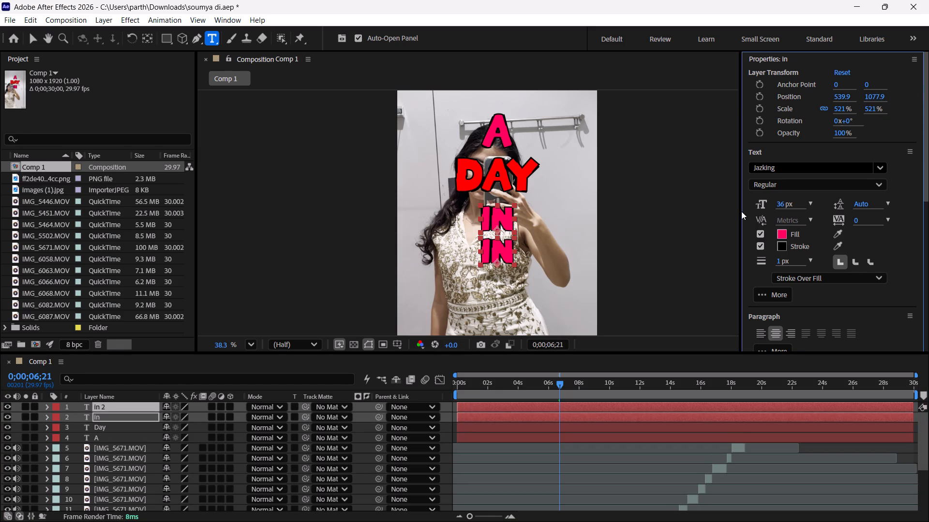
# Change the lower "in" text to "my" and move it down to a Y position of about 1104.9.
pyautogui.doubleClick(504, 250)
pyautogui.write('my')
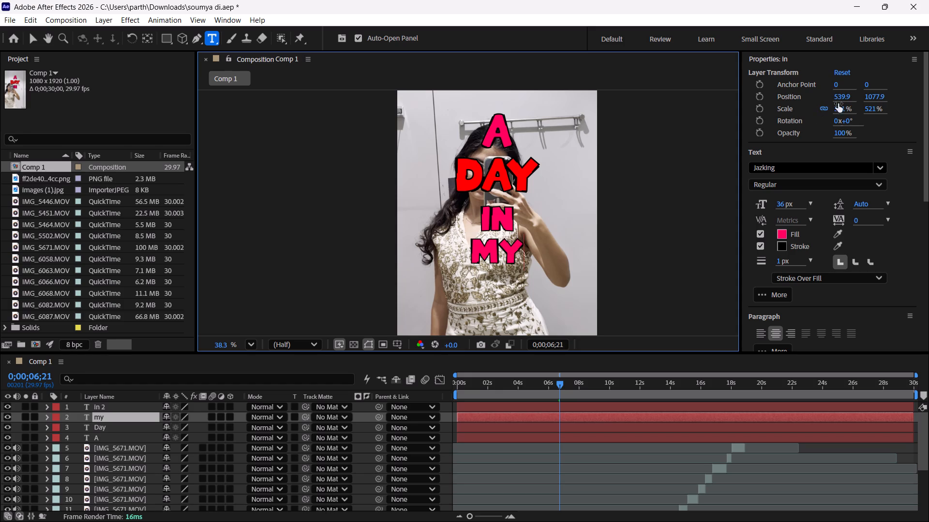
pyautogui.moveTo(877, 97); pyautogui.dragTo(885, 101)
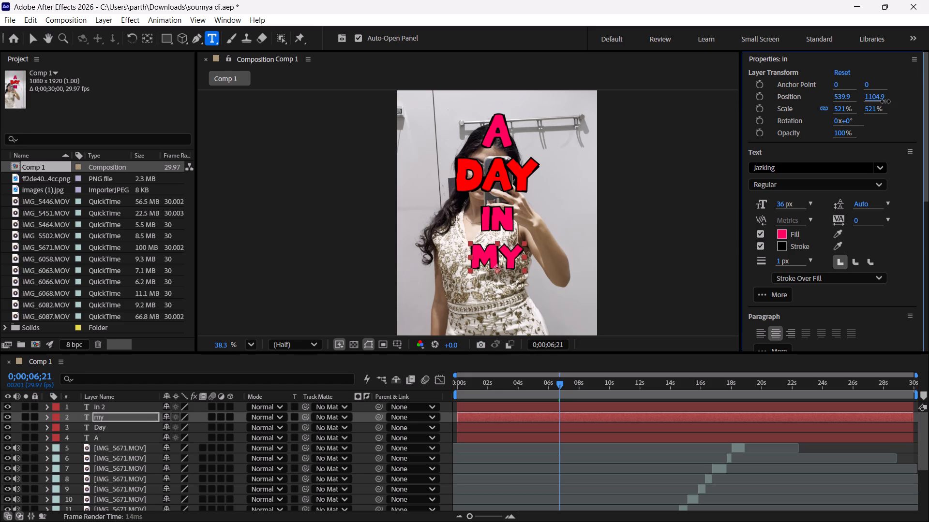
pyautogui.moveTo(885, 101); pyautogui.dragTo(888, 102)
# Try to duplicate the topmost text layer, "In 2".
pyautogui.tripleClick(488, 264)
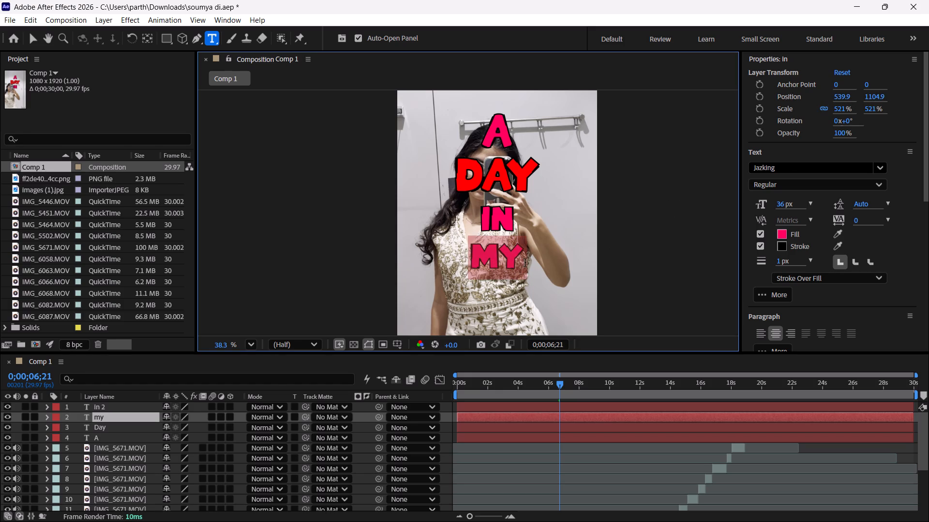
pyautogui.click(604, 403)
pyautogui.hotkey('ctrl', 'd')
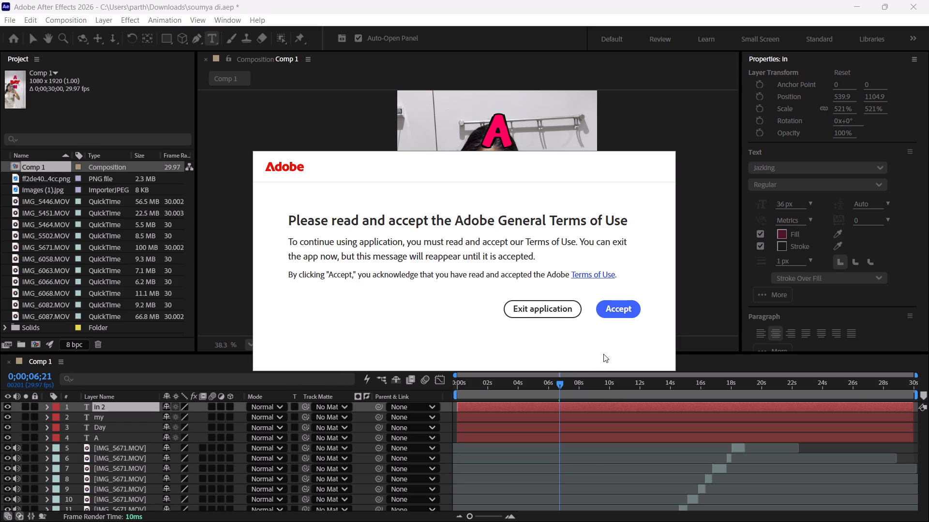
# Accept the Adobe General Terms of Use.
pyautogui.click(615, 313)
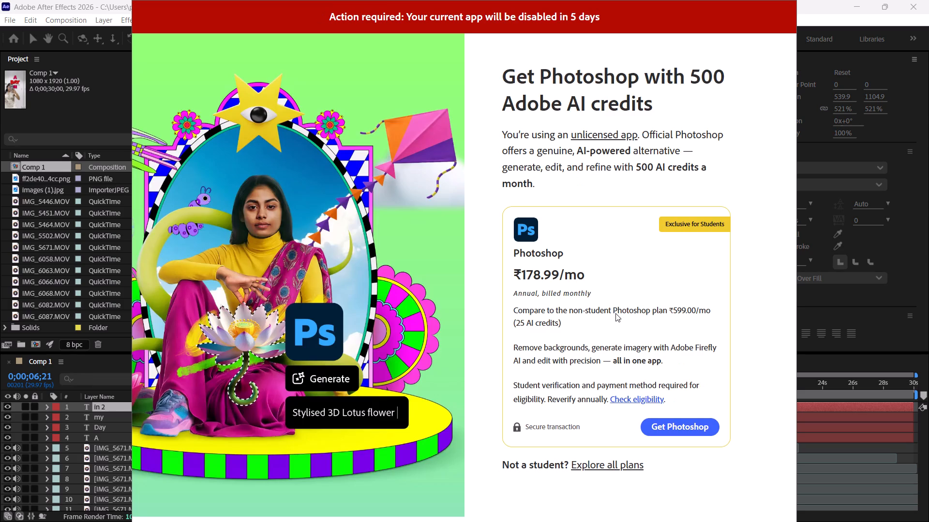
# Try to get past the unlicensed-app notice by following its Photoshop subscription offer.
pyautogui.click(840, 145)
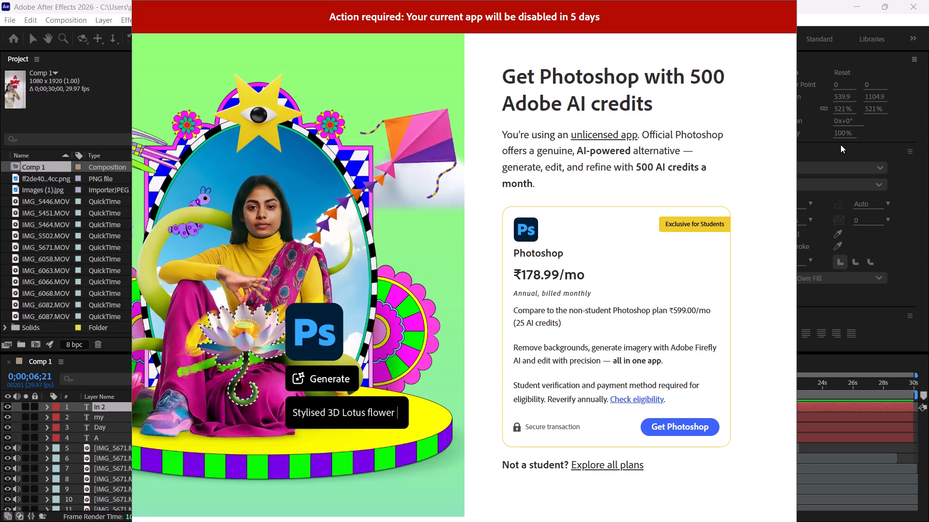
pyautogui.click(664, 430)
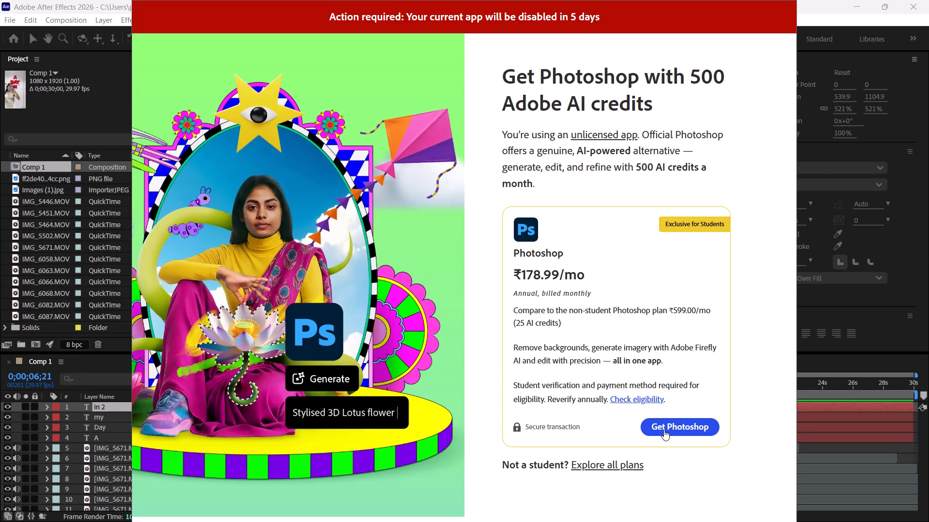
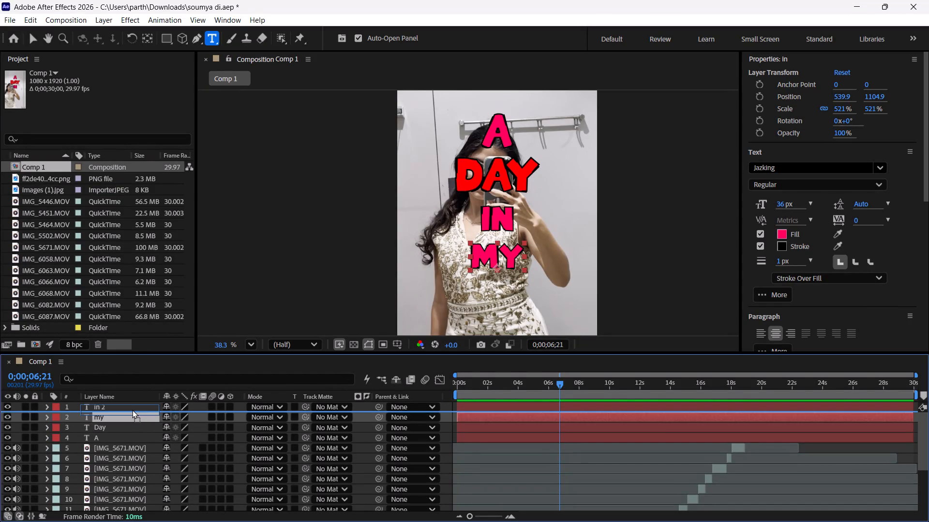
# Move the "my" text layer to the top of the layer stack and duplicate it.
pyautogui.moveTo(132, 409); pyautogui.dragTo(132, 405)
pyautogui.click(130, 408)
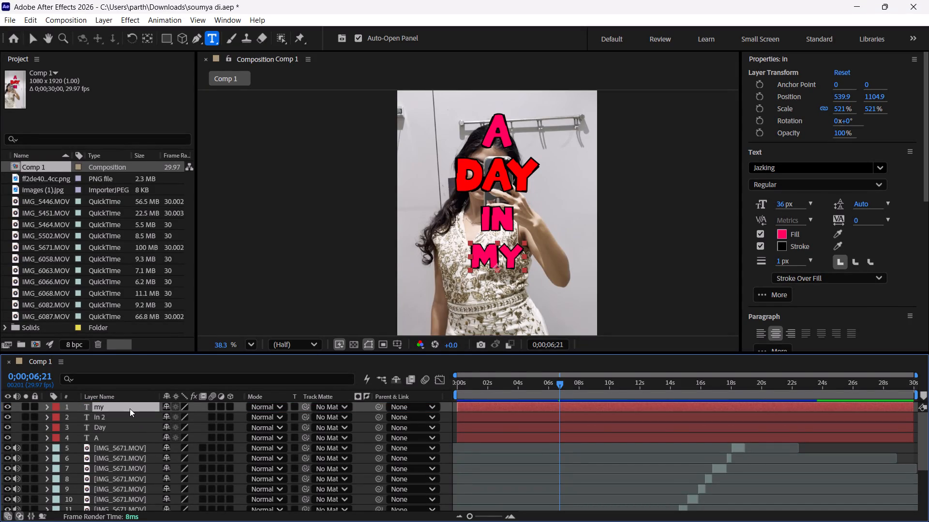
pyautogui.hotkey('ctrl', 'd')
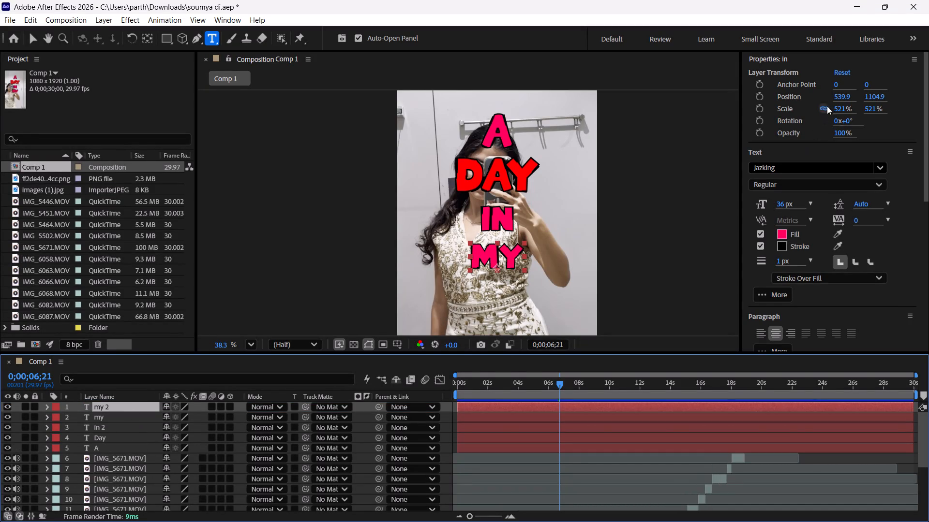
# Change one of the two "my" texts to "life" and move it below "my" to a Y position of about 1335.9.
pyautogui.moveTo(875, 93); pyautogui.dragTo(928, 127)
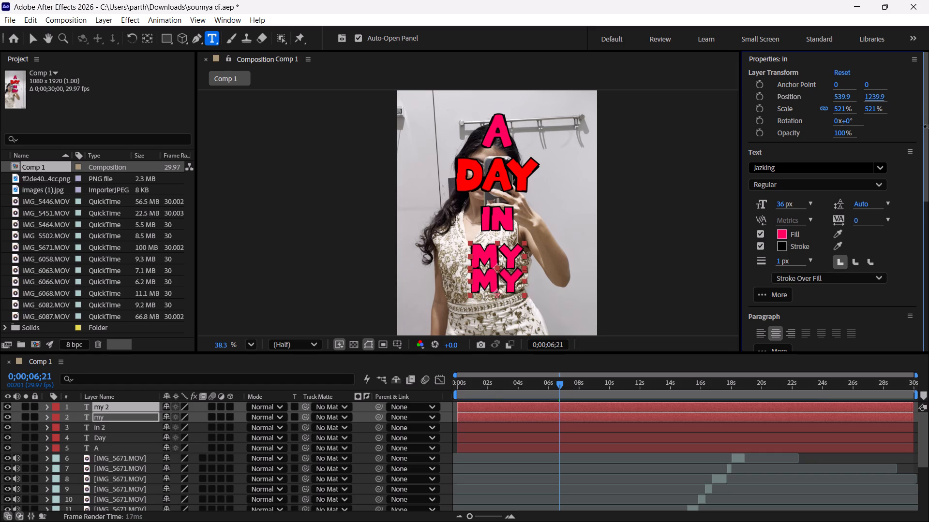
pyautogui.moveTo(928, 127); pyautogui.dragTo(928, 138)
pyautogui.scroll(-2, 544, 241)
pyautogui.moveTo(531, 241); pyautogui.dragTo(530, 203, button='middle')
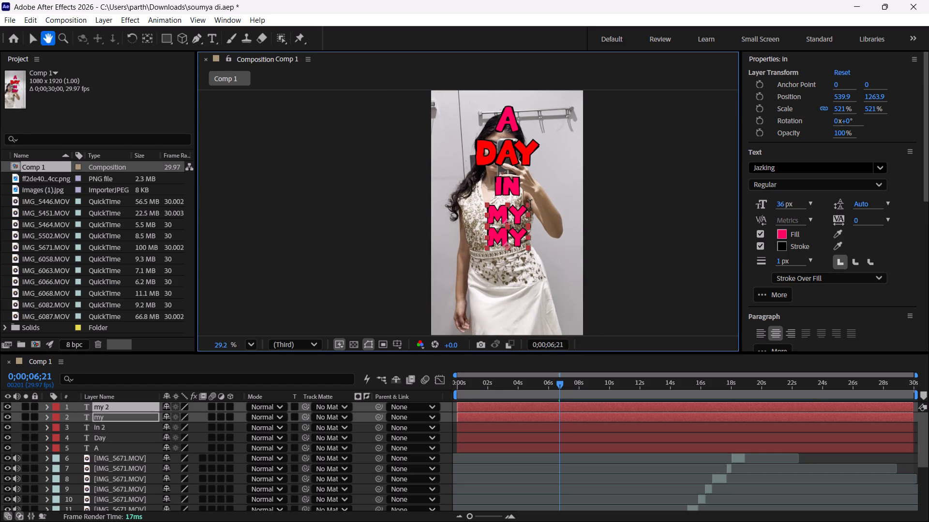
pyautogui.doubleClick(513, 235)
pyautogui.write('life')
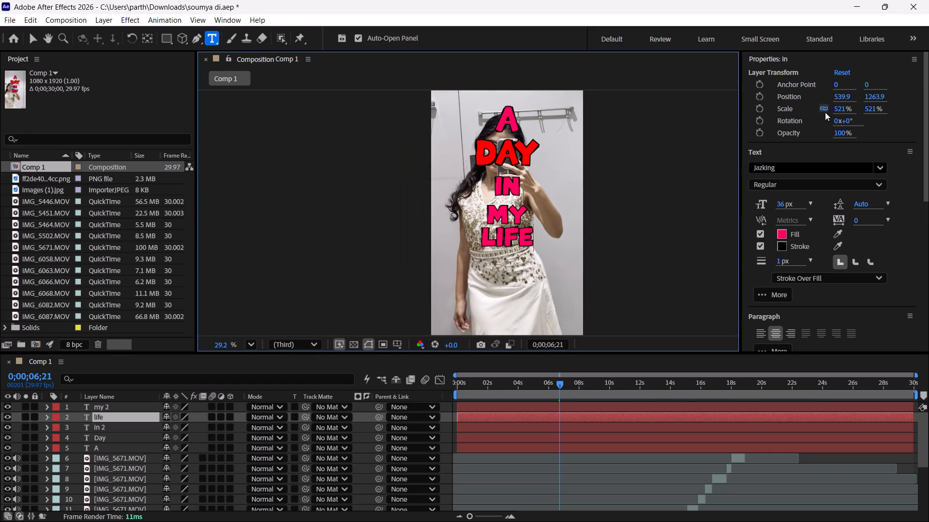
pyautogui.moveTo(877, 99); pyautogui.dragTo(909, 94)
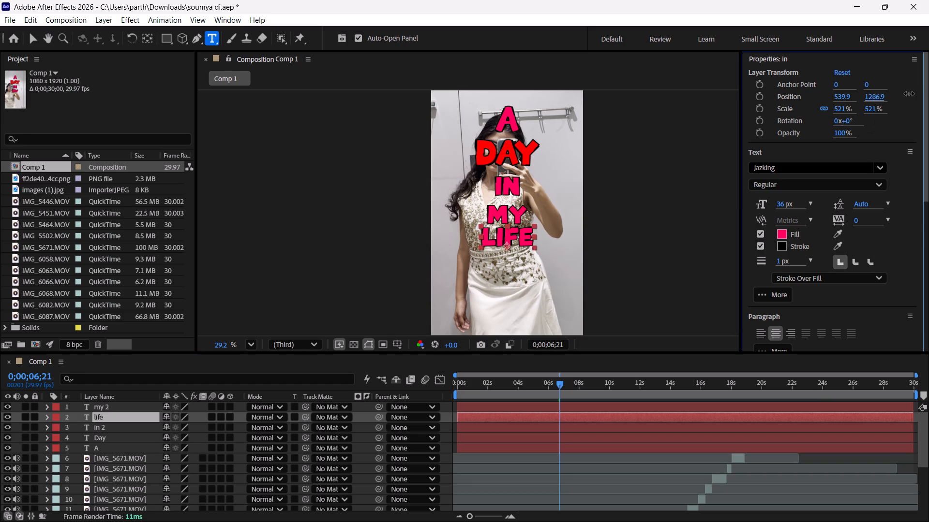
pyautogui.moveTo(909, 94); pyautogui.dragTo(926, 93)
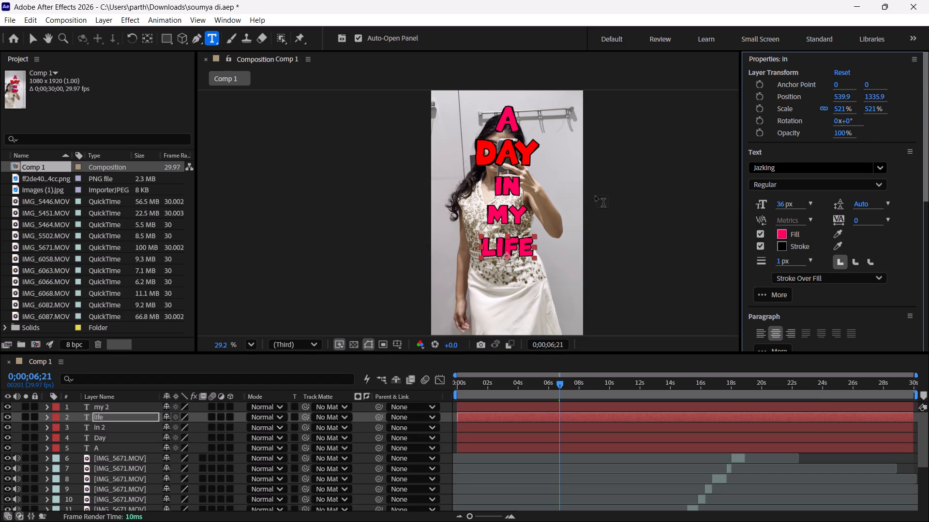
# Change the fill colour of the "life" text to pure red, FF0000.
pyautogui.doubleClick(522, 244)
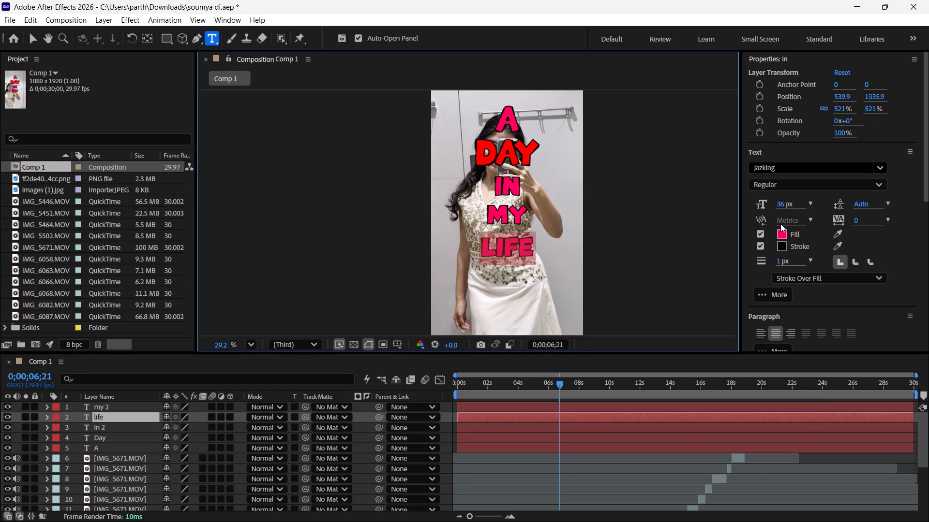
pyautogui.click(780, 233)
pyautogui.moveTo(494, 200); pyautogui.dragTo(495, 180)
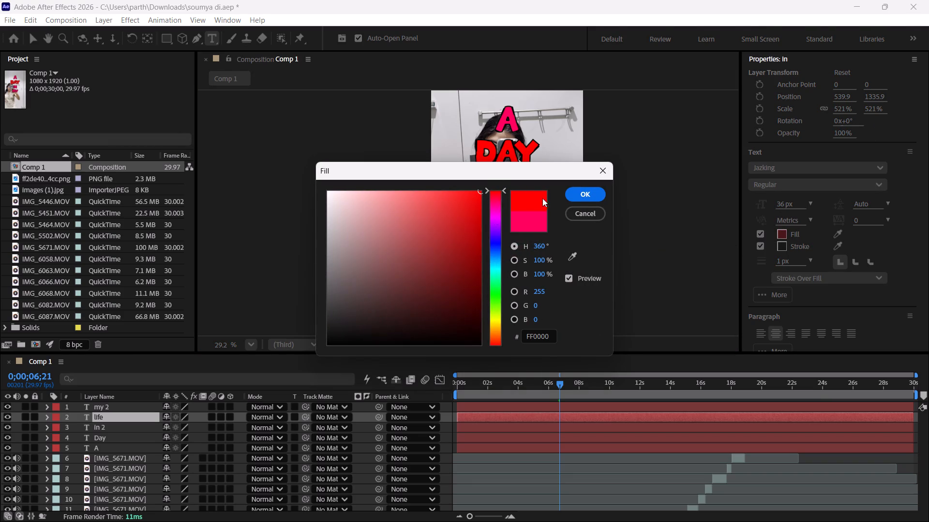
pyautogui.click(585, 203)
pyautogui.click(586, 197)
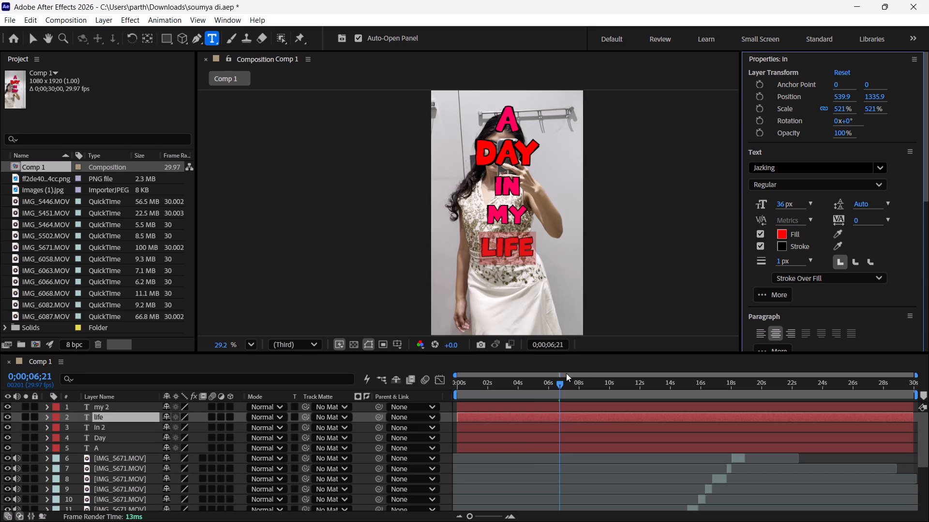
# Find the Typewriter animation preset and apply it to the "A" text layer at the start of the composition.
pyautogui.moveTo(558, 384); pyautogui.dragTo(411, 386)
pyautogui.click(494, 448)
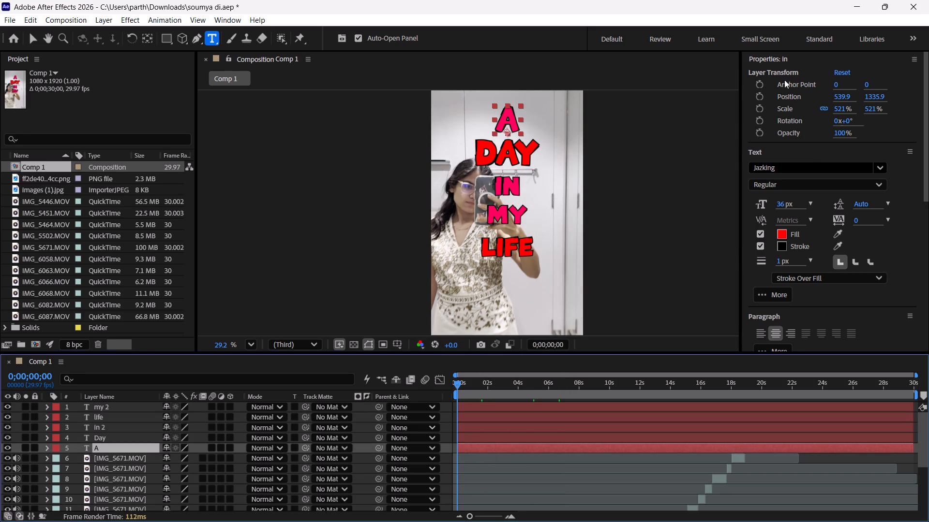
pyautogui.click(777, 61)
pyautogui.click(762, 106)
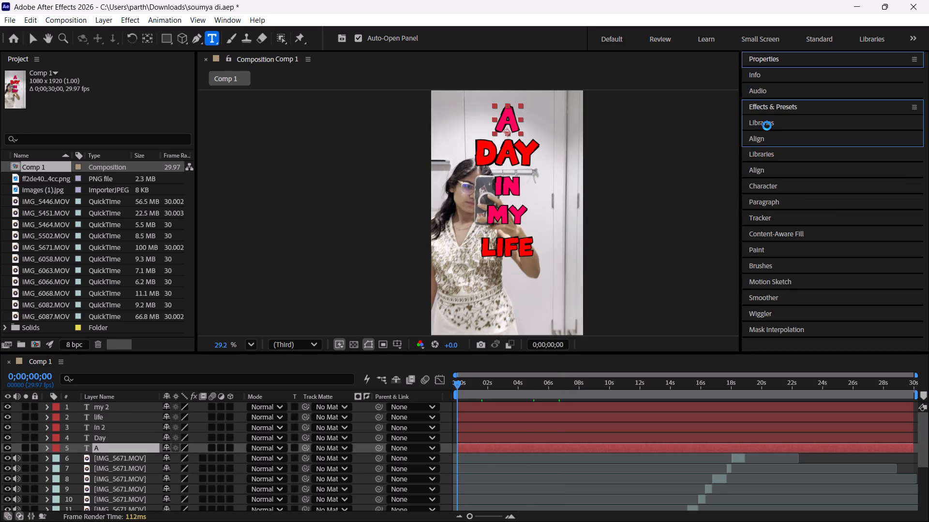
pyautogui.click(766, 126)
pyautogui.write('typ')
pyautogui.press('e')
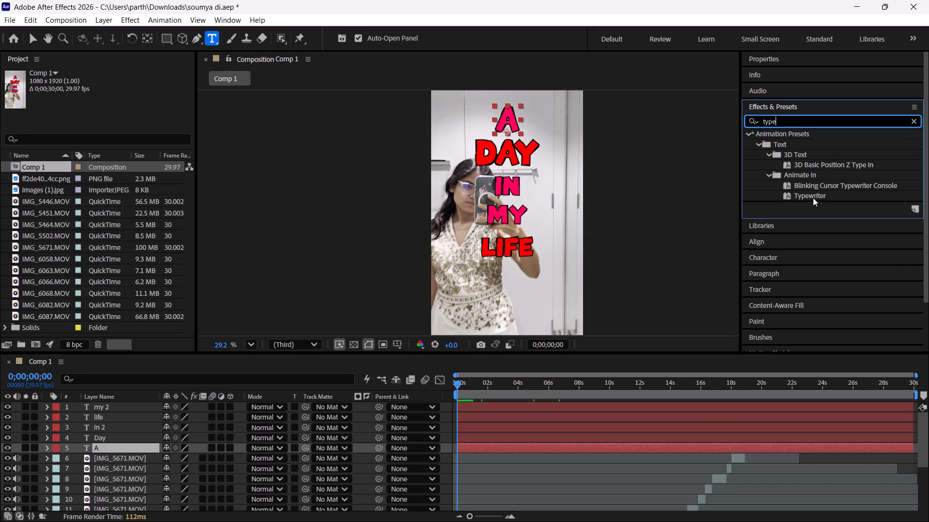
pyautogui.moveTo(813, 198); pyautogui.dragTo(538, 447)
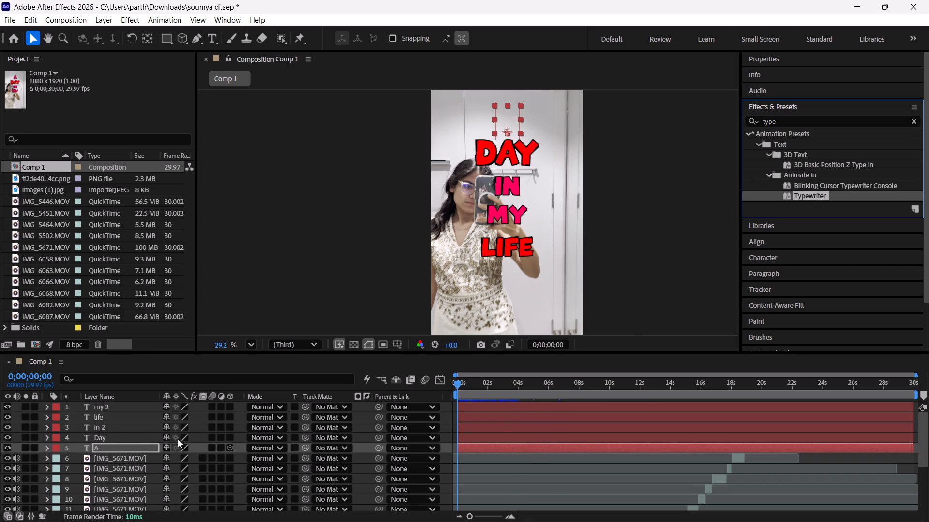
# Reveal the "A" layer's Range Selector 1, move its last Start keyframe to about 0.6 seconds, and preview the animation.
pyautogui.click(47, 449)
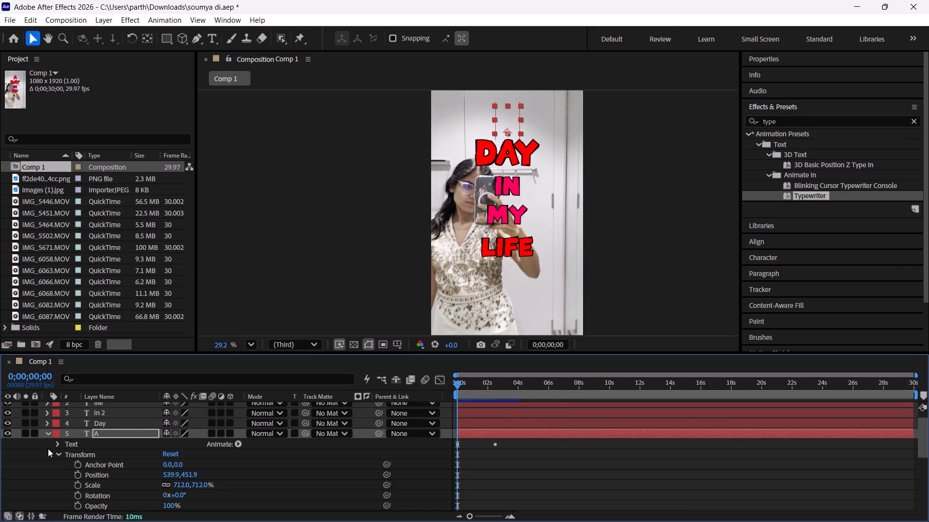
pyautogui.click(55, 441)
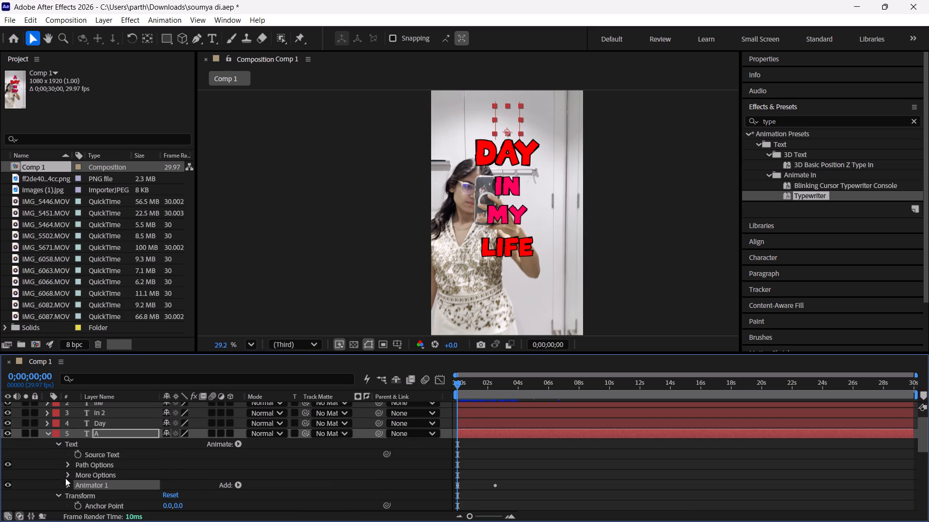
pyautogui.click(65, 483)
pyautogui.click(77, 496)
pyautogui.scroll(-2, 476, 432)
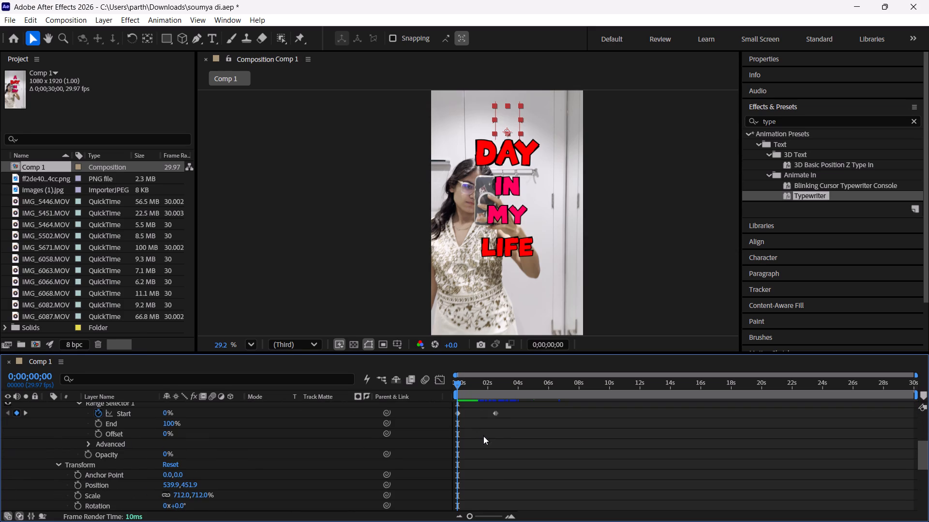
pyautogui.moveTo(495, 413); pyautogui.dragTo(467, 412)
pyautogui.press('space')
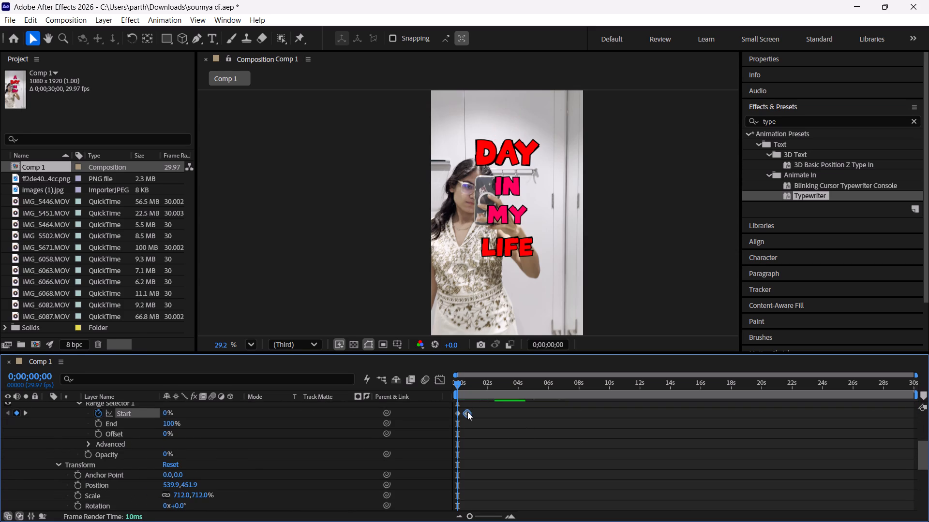
pyautogui.press('space')
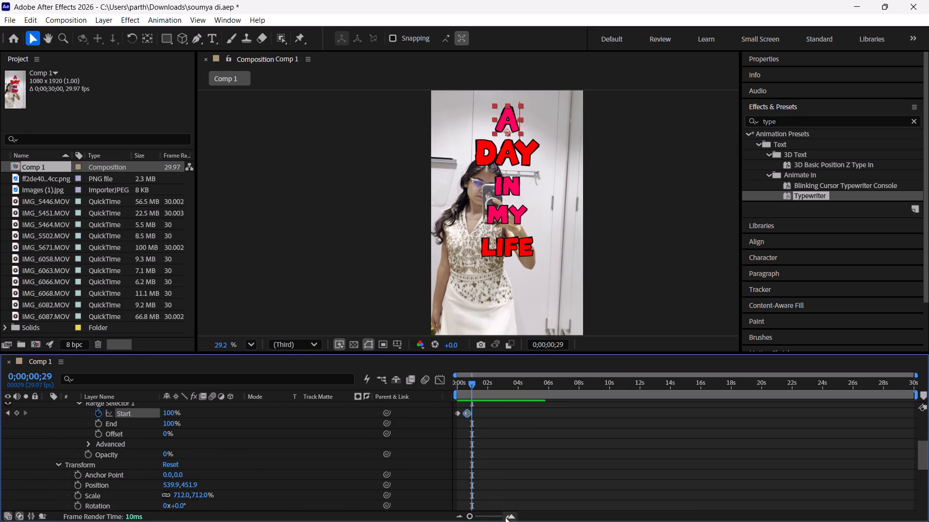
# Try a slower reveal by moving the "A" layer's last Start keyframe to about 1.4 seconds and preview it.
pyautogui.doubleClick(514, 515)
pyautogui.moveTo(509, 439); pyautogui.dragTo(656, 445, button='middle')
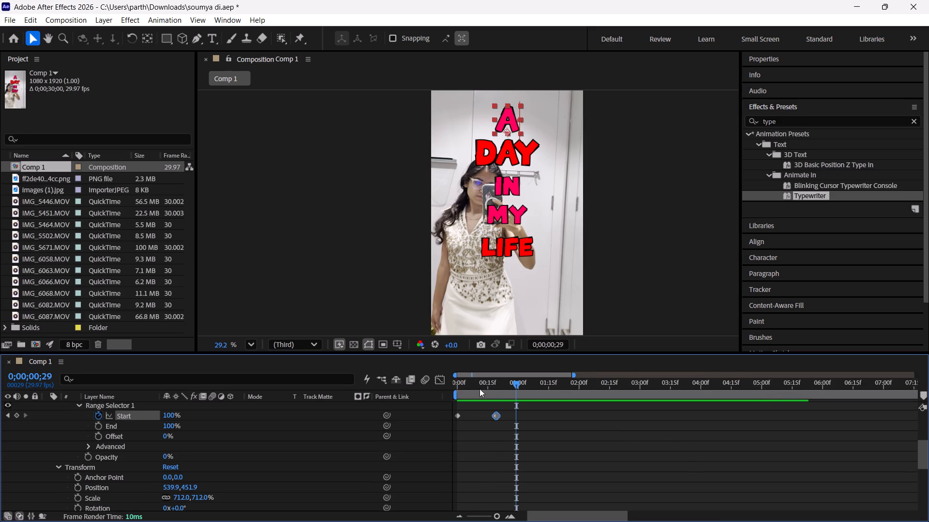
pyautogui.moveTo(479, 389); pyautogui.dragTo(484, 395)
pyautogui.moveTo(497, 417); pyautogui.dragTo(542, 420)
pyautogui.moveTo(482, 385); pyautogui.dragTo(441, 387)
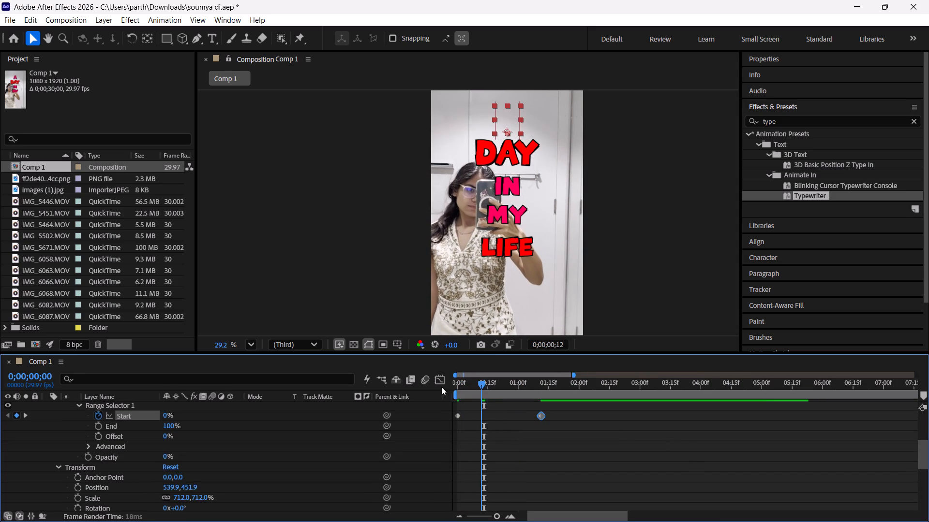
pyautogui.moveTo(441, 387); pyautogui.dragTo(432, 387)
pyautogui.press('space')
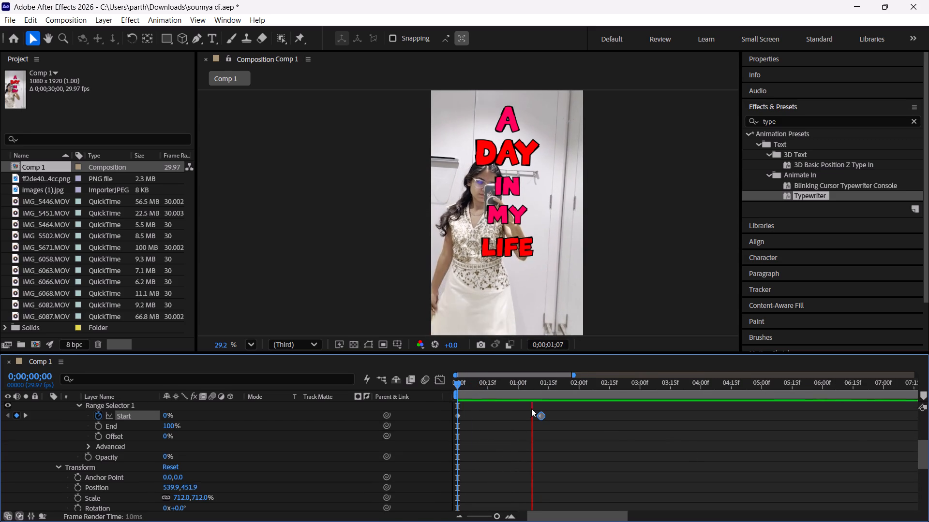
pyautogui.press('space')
# Shorten the "A" reveal by moving its last Start keyframe to about 0;00;00;13, and preview it.
pyautogui.moveTo(542, 414); pyautogui.dragTo(503, 413)
pyautogui.moveTo(483, 386); pyautogui.dragTo(449, 385)
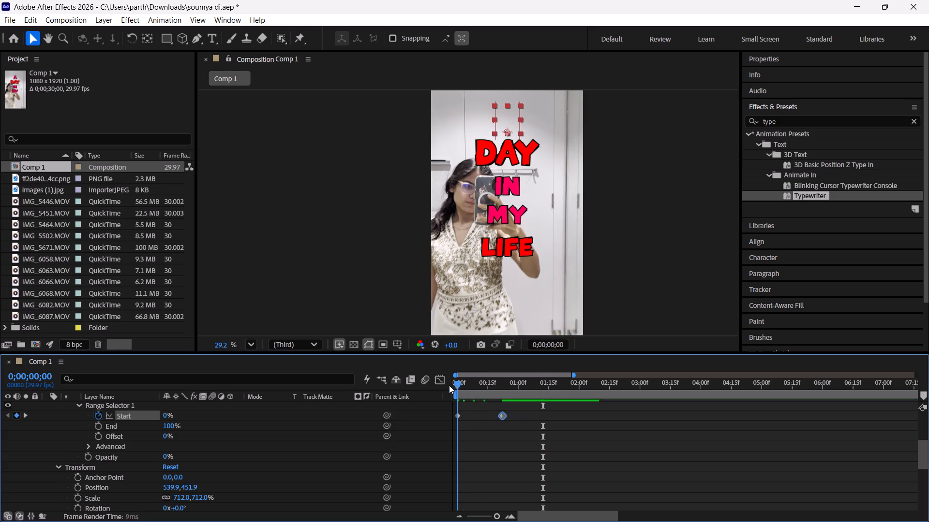
pyautogui.moveTo(449, 385); pyautogui.dragTo(500, 400)
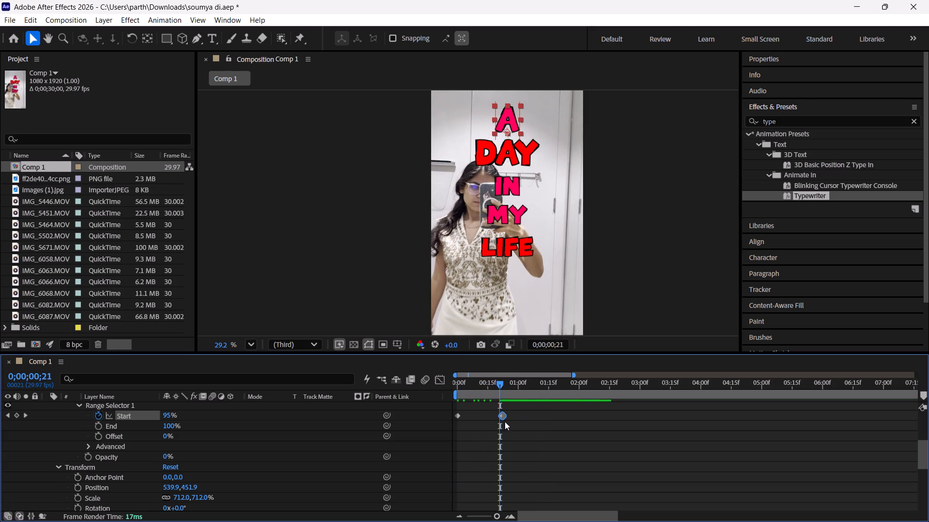
pyautogui.moveTo(502, 415); pyautogui.dragTo(483, 411)
pyautogui.moveTo(484, 379); pyautogui.dragTo(455, 385)
pyautogui.press('space')
pyautogui.press('space')
pyautogui.scroll(2, 499, 411)
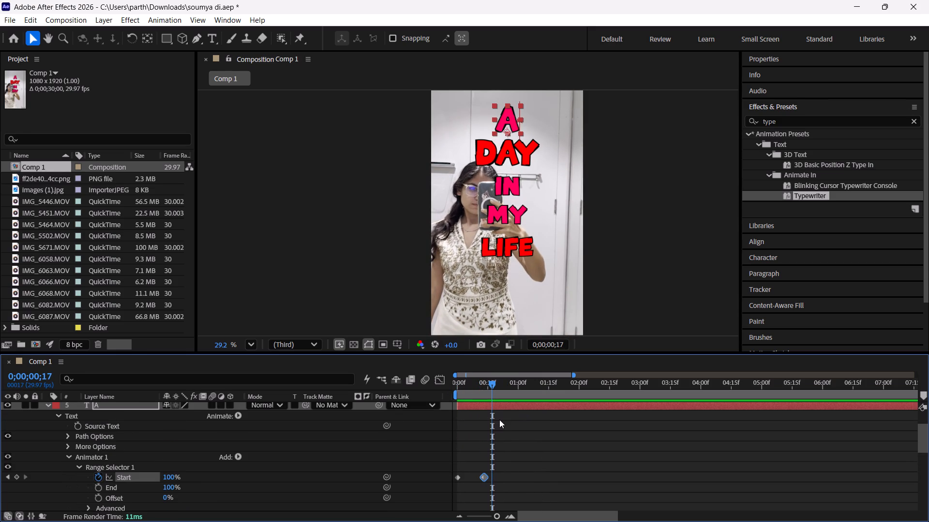
# Copy Animator 1 from the "A" layer, paste it onto the "Day" layer at 0;00;00;13, and check the reveal timing.
pyautogui.click(46, 404)
pyautogui.scroll(1, 47, 408)
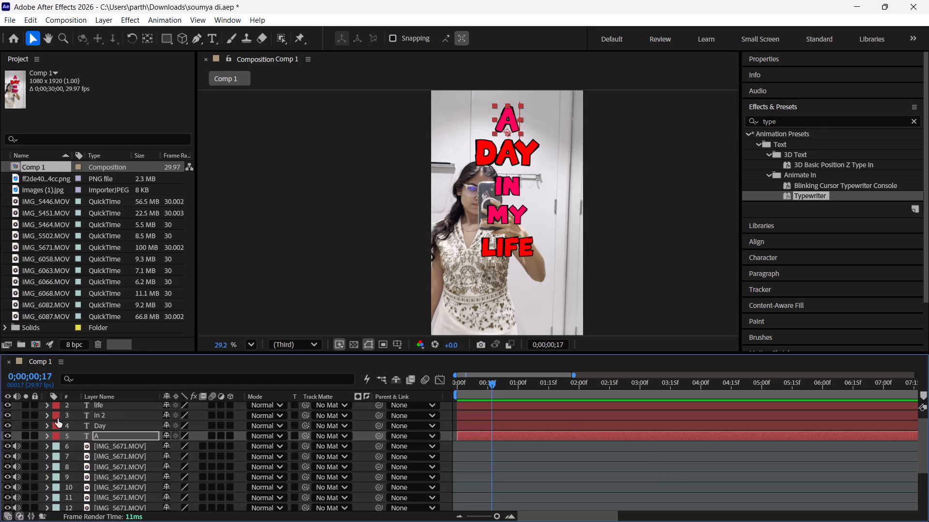
pyautogui.click(49, 432)
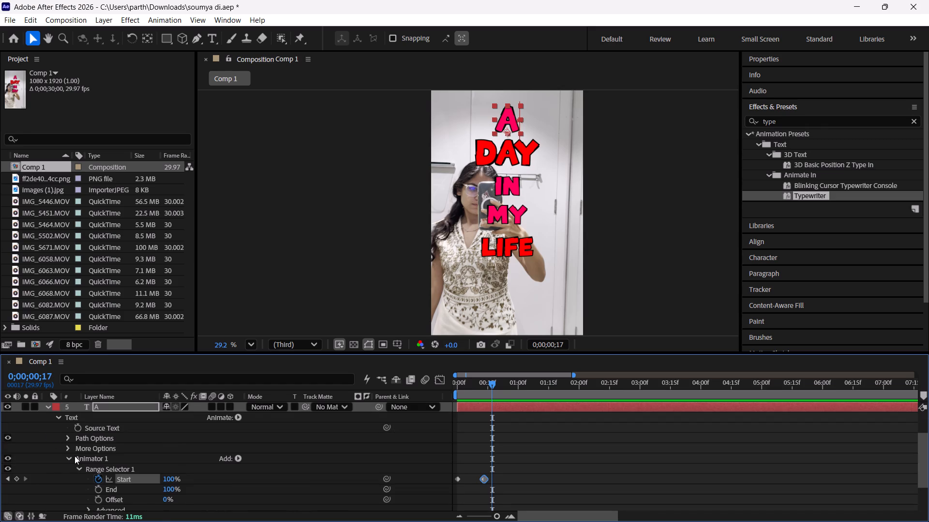
pyautogui.click(69, 457)
pyautogui.click(90, 458)
pyautogui.hotkey('ctrl', 'c')
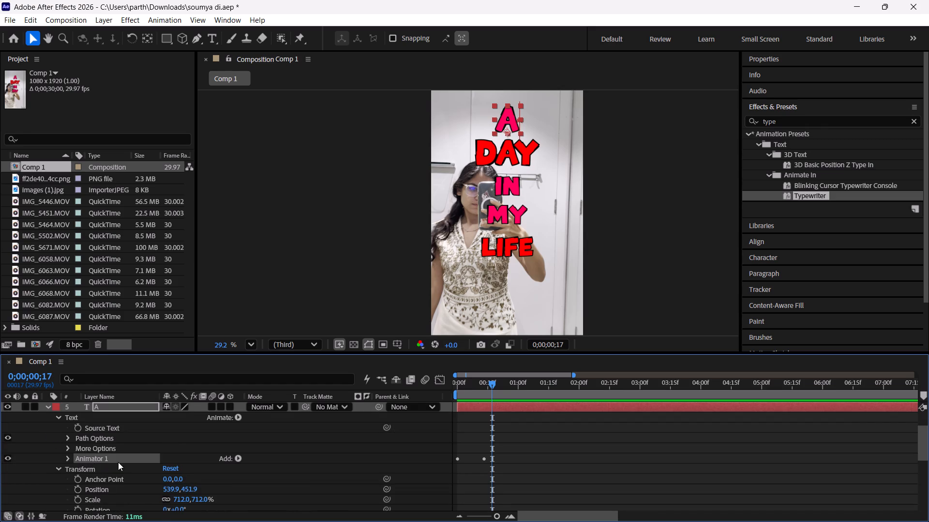
pyautogui.moveTo(489, 383); pyautogui.dragTo(484, 383)
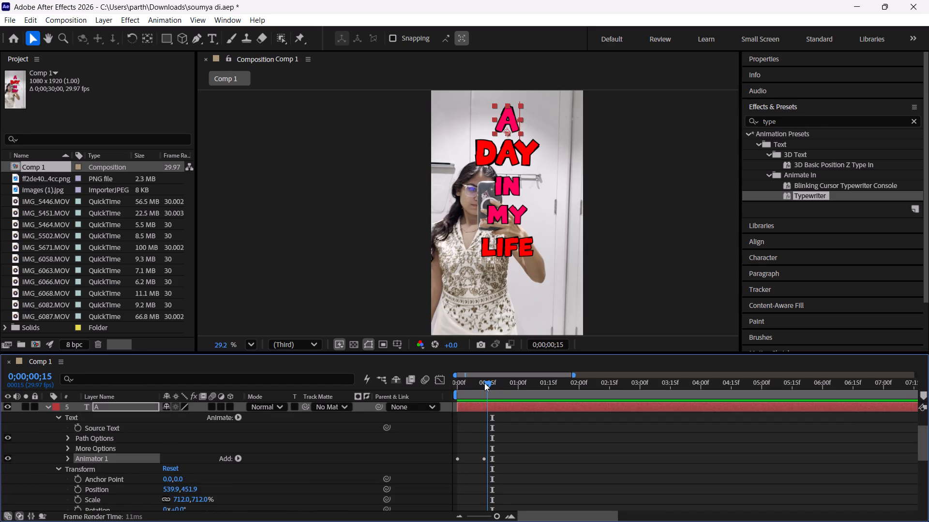
pyautogui.moveTo(484, 383); pyautogui.dragTo(481, 383)
pyautogui.scroll(3, 515, 427)
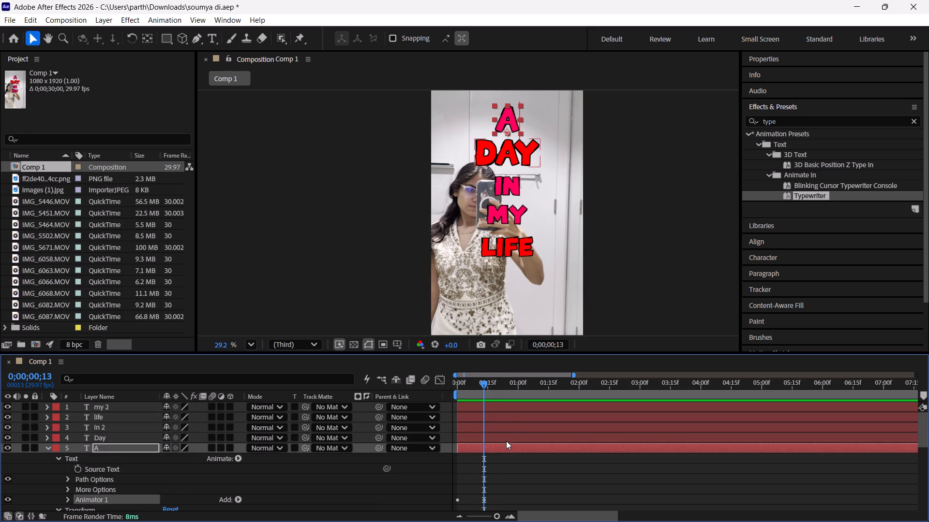
pyautogui.click(505, 441)
pyautogui.hotkey('ctrl', 'v')
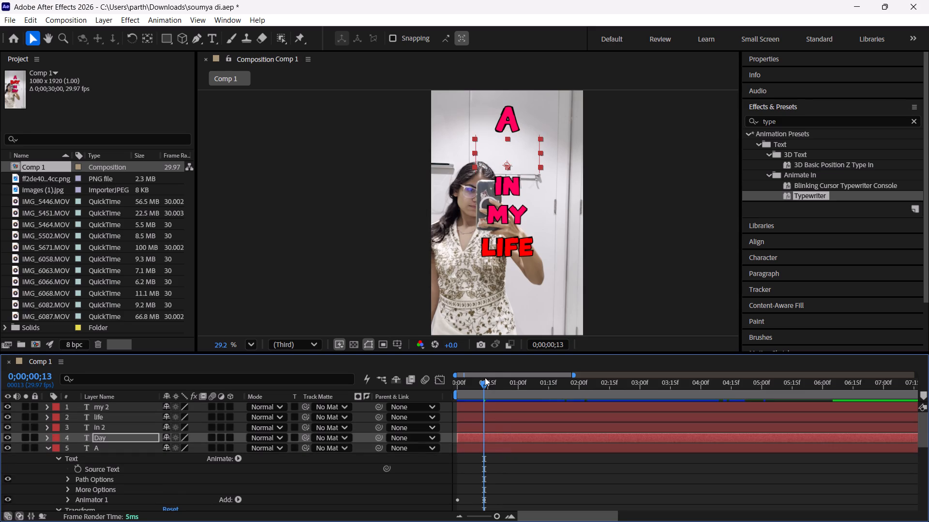
pyautogui.moveTo(481, 379); pyautogui.dragTo(481, 392)
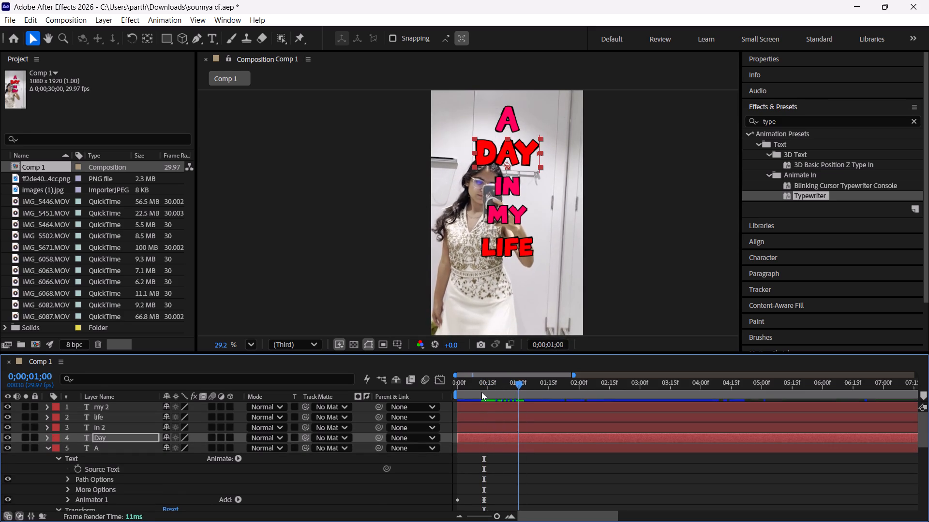
pyautogui.moveTo(481, 392); pyautogui.dragTo(446, 390)
pyautogui.moveTo(474, 385); pyautogui.dragTo(484, 393)
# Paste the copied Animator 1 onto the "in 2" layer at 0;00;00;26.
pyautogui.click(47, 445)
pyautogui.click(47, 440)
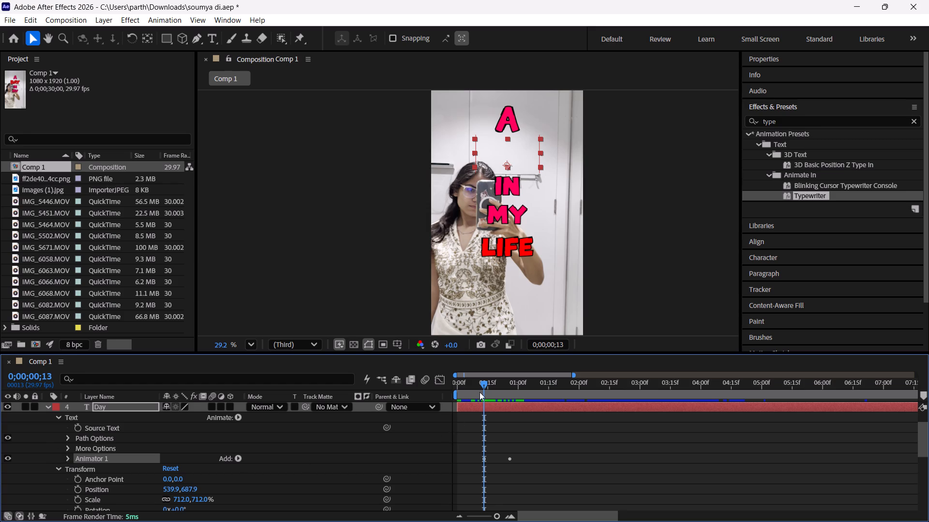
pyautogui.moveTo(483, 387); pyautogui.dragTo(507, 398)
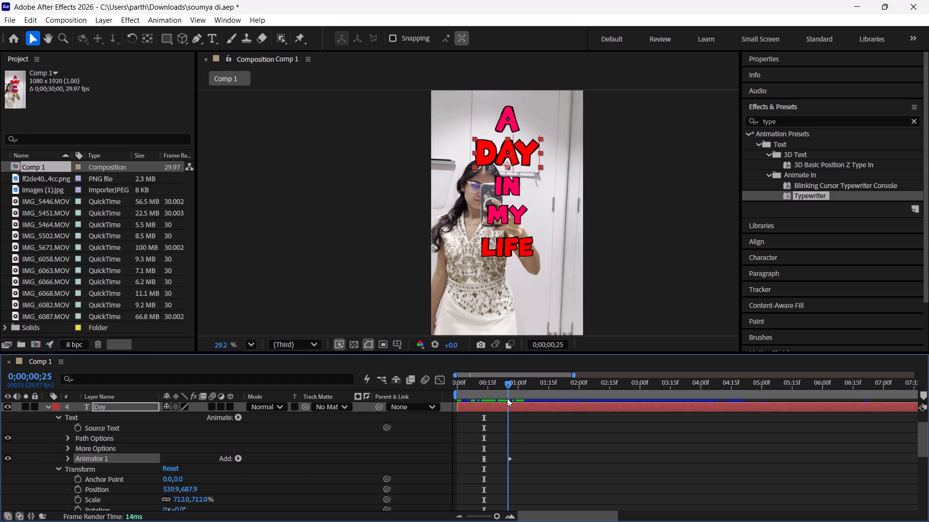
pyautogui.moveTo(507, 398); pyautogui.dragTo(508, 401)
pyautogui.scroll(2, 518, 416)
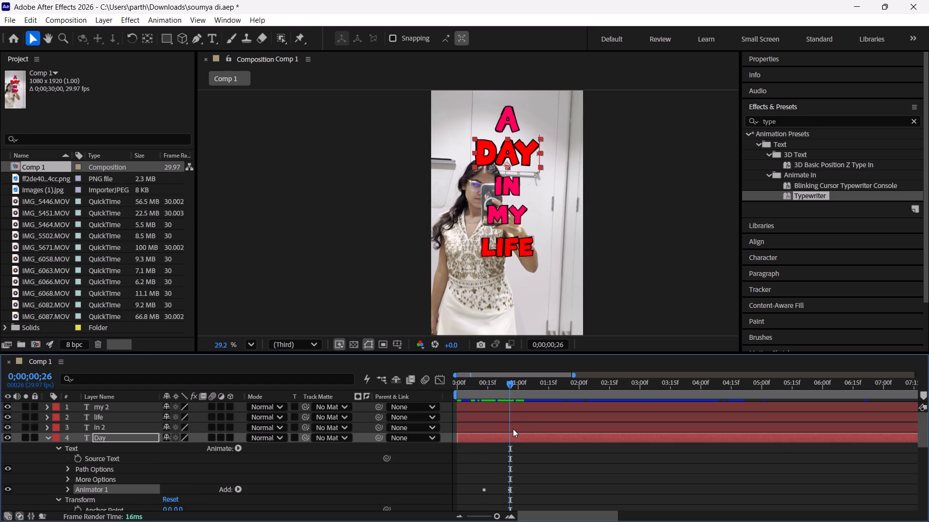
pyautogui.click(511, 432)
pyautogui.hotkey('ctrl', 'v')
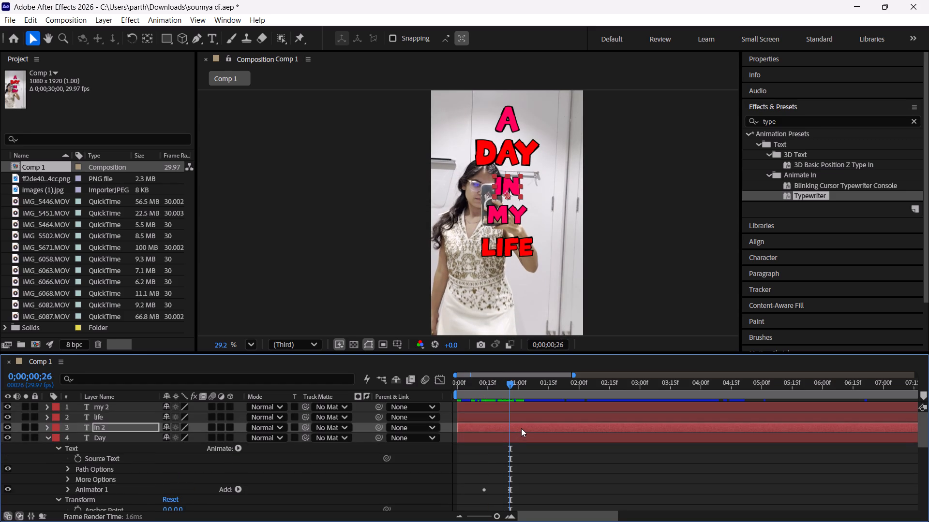
# Paste Animator 1 onto the "in 2" layer again at 0;00;01;09, aligned with the end of its first reveal.
pyautogui.click(49, 437)
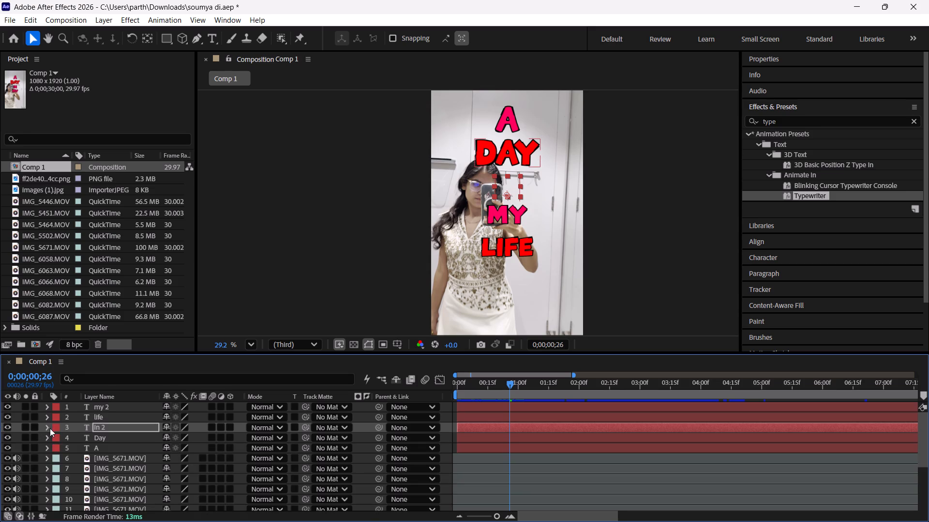
pyautogui.click(50, 427)
pyautogui.moveTo(513, 387); pyautogui.dragTo(532, 391)
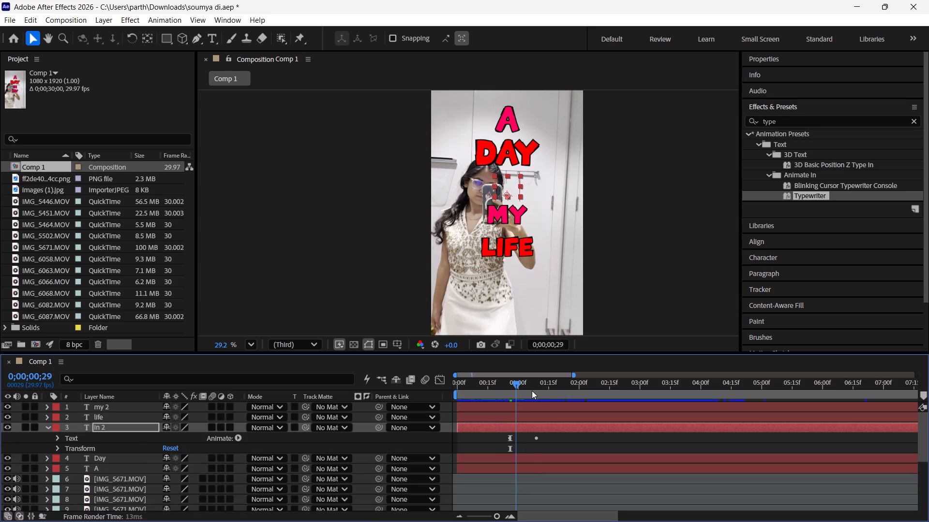
pyautogui.moveTo(532, 391); pyautogui.dragTo(539, 401)
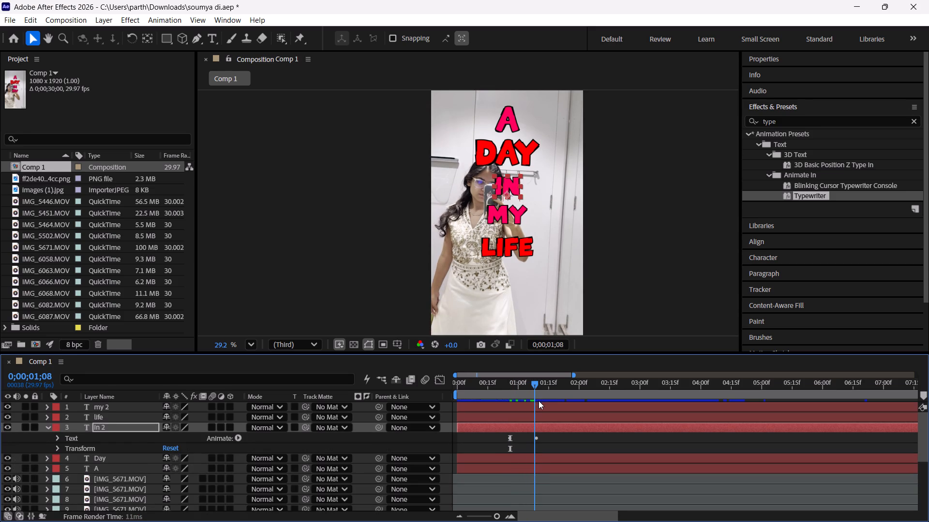
pyautogui.moveTo(539, 401); pyautogui.dragTo(540, 403)
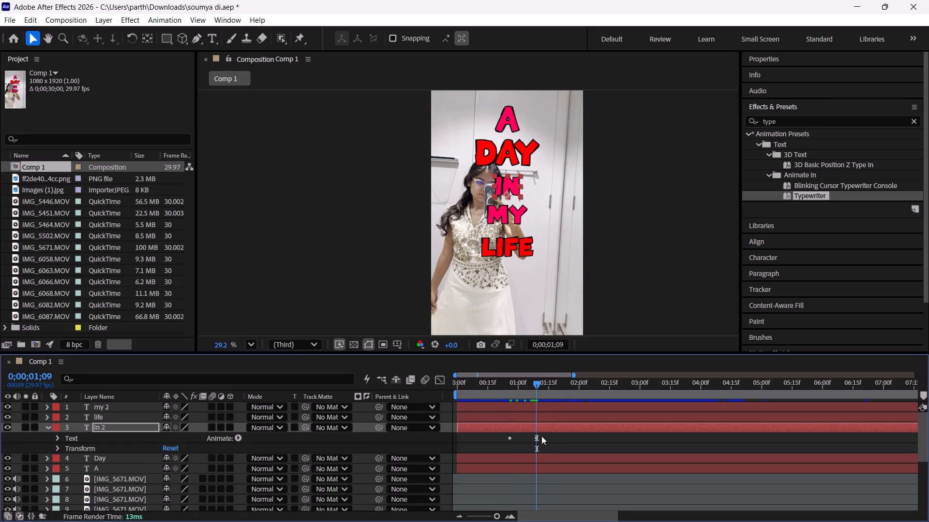
pyautogui.hotkey('ctrl', 'v')
# Paste the copied Animator 1 onto the "life" layer at 0;00;01;22.
pyautogui.moveTo(539, 387); pyautogui.dragTo(566, 408)
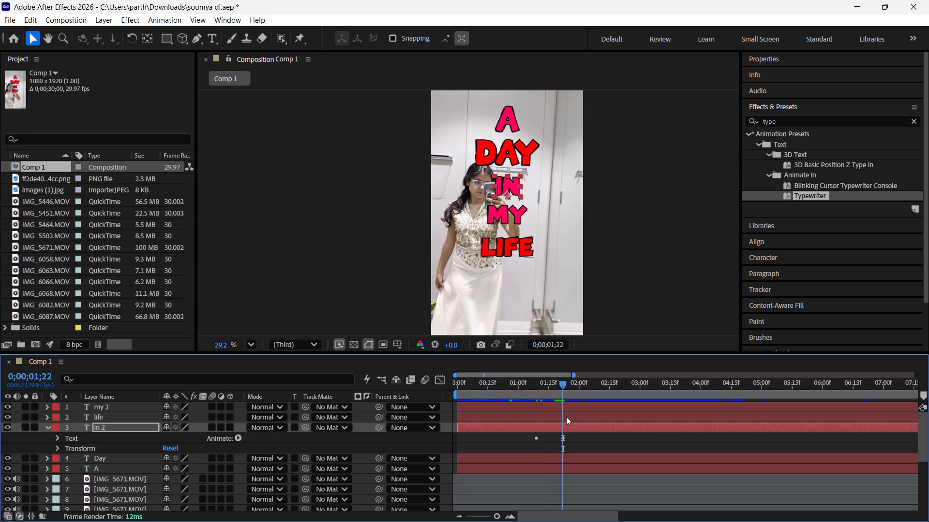
pyautogui.click(566, 417)
pyautogui.hotkey('ctrl', 'v')
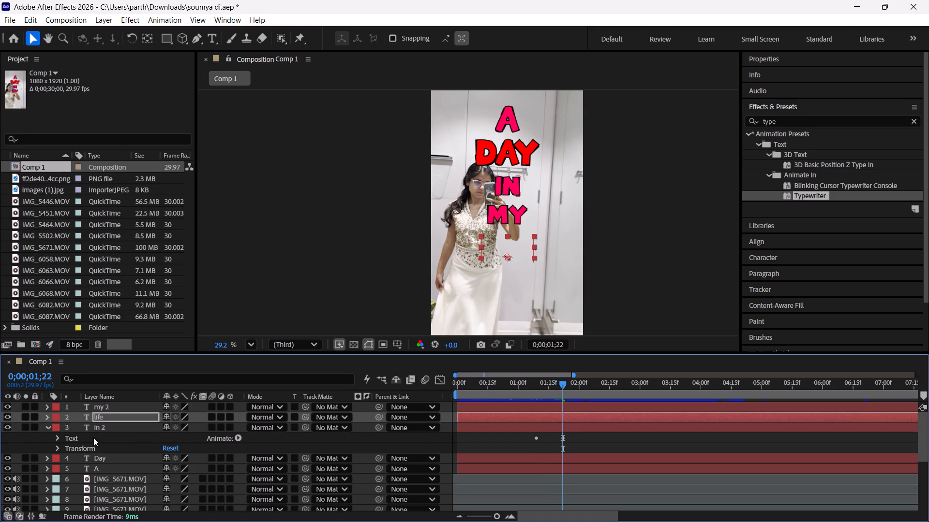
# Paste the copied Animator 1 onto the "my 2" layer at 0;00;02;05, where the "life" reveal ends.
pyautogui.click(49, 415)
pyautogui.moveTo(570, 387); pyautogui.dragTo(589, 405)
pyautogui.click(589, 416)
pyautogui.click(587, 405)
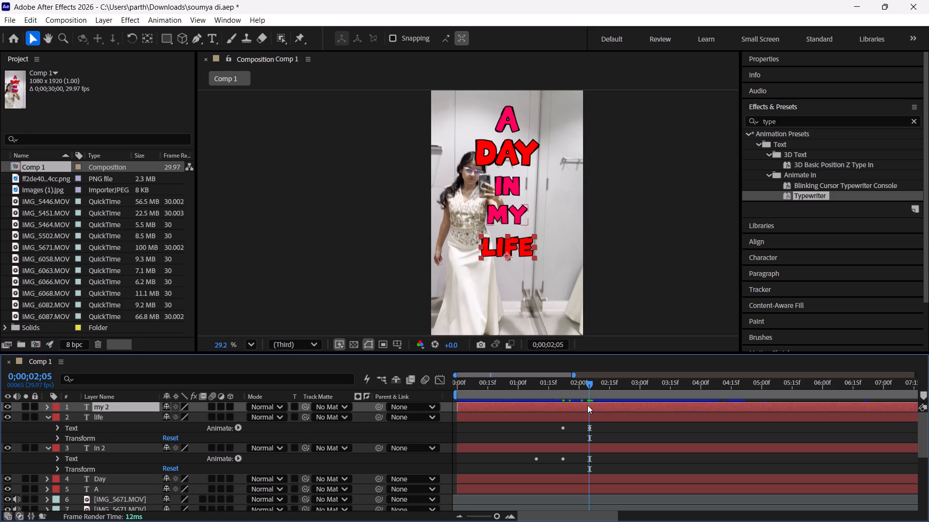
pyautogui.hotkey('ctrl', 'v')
# Preview the title from the start of the composition to check the order in which the words reveal.
pyautogui.moveTo(588, 385); pyautogui.dragTo(420, 387)
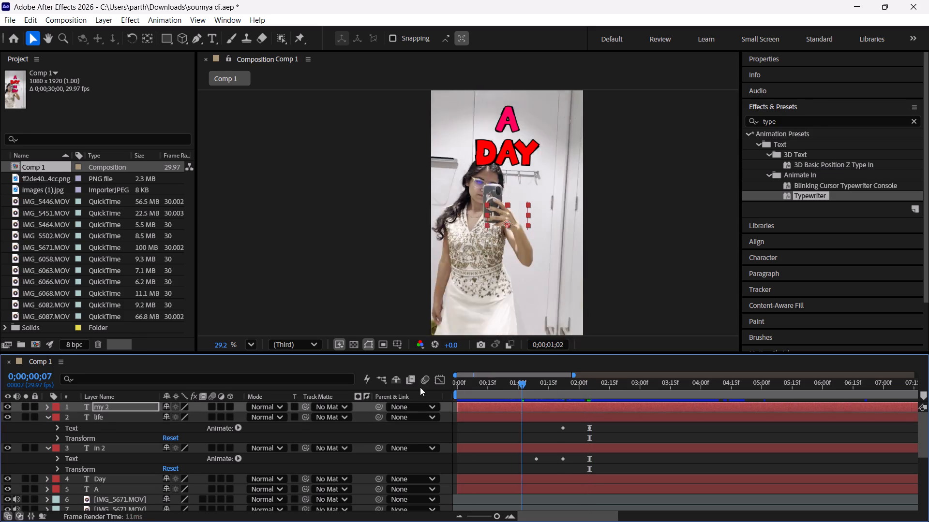
pyautogui.moveTo(420, 387); pyautogui.dragTo(399, 387)
pyautogui.press('space')
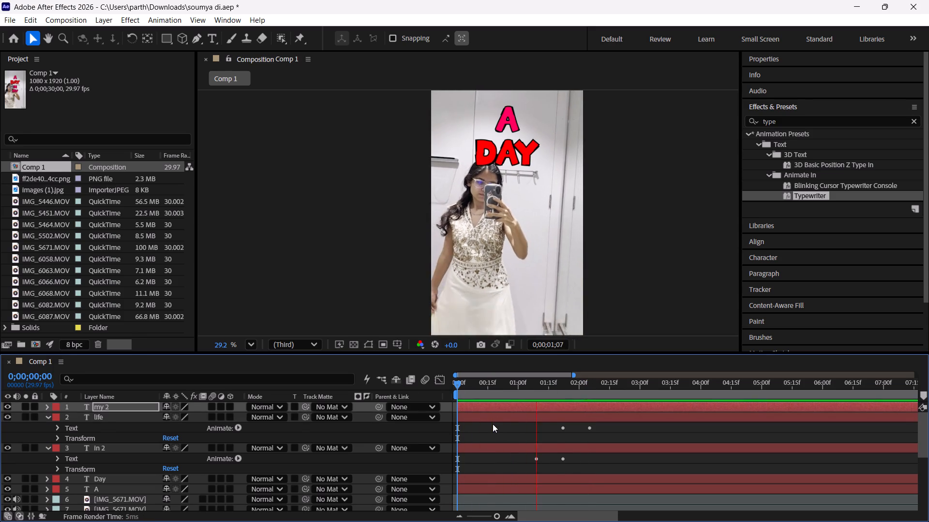
pyautogui.press('space')
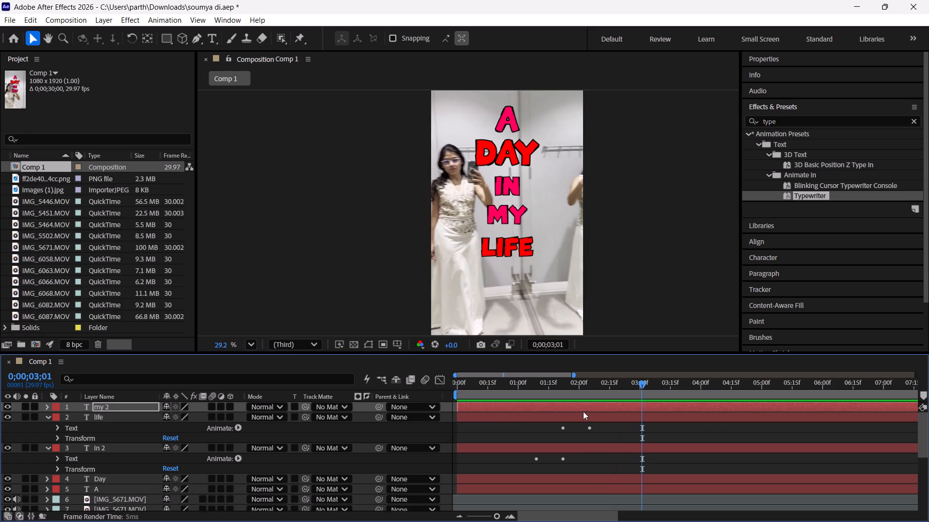
# Move the "my 2" layer below the "life" layer in the layer stack.
pyautogui.click(125, 415)
pyautogui.moveTo(125, 407); pyautogui.dragTo(123, 417)
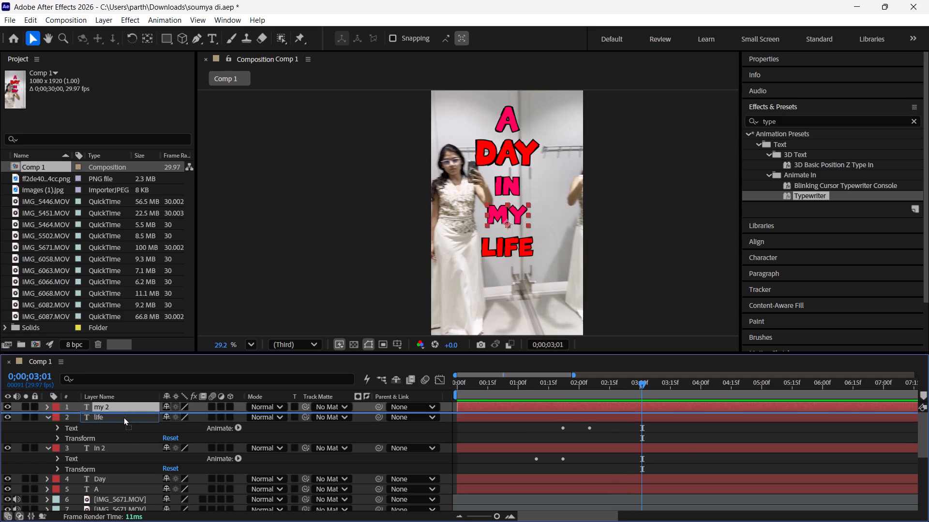
pyautogui.moveTo(123, 417); pyautogui.dragTo(122, 424)
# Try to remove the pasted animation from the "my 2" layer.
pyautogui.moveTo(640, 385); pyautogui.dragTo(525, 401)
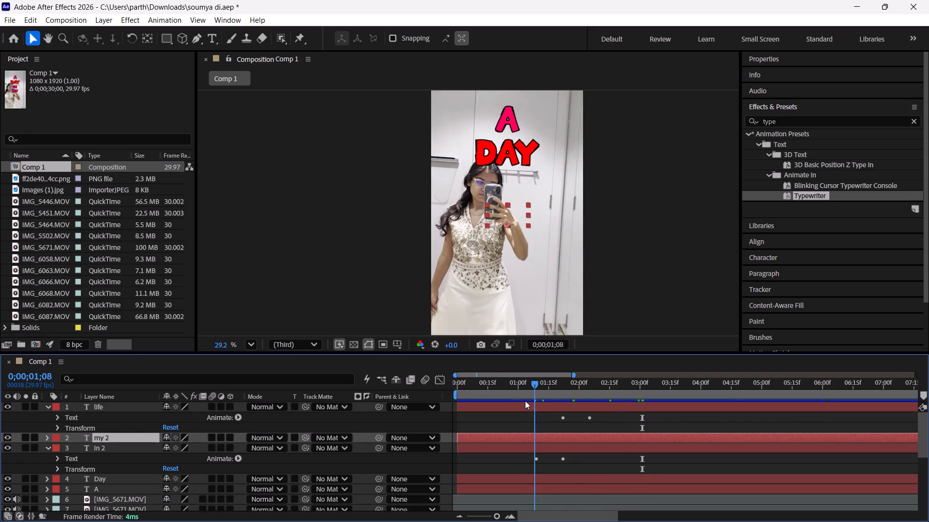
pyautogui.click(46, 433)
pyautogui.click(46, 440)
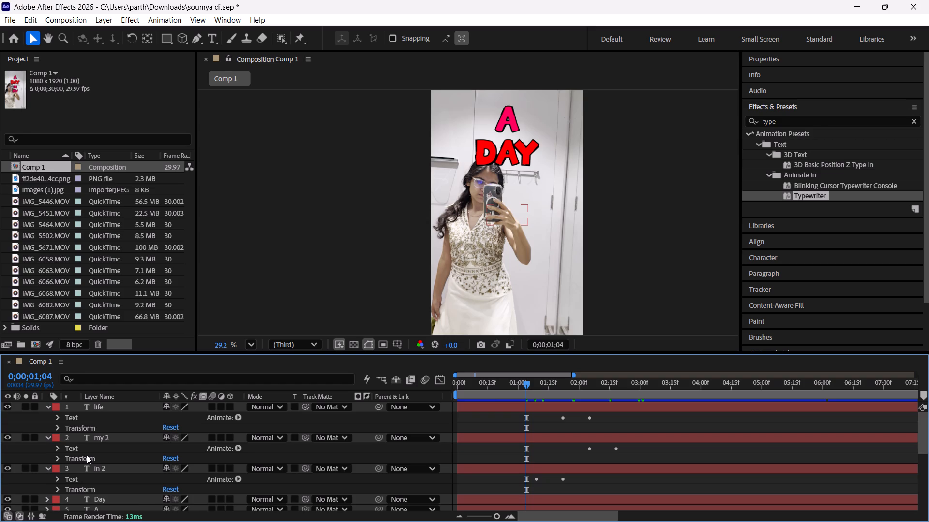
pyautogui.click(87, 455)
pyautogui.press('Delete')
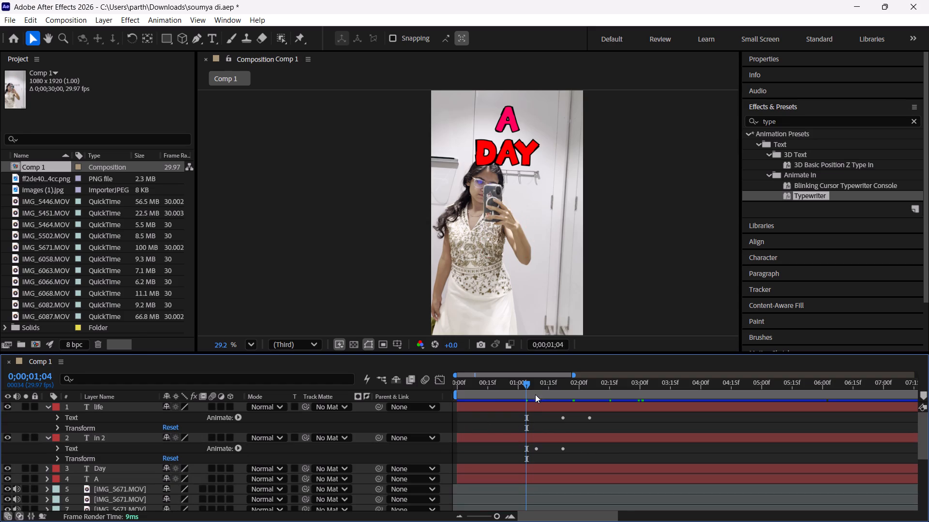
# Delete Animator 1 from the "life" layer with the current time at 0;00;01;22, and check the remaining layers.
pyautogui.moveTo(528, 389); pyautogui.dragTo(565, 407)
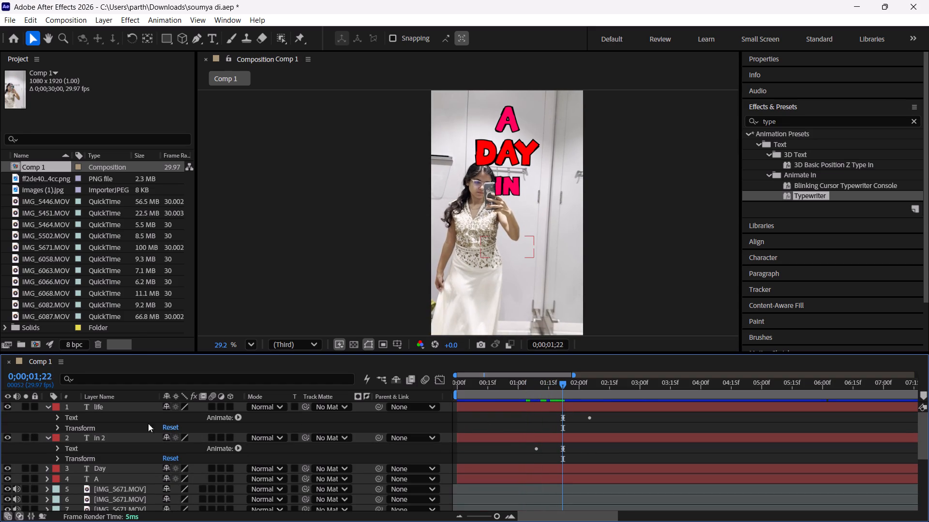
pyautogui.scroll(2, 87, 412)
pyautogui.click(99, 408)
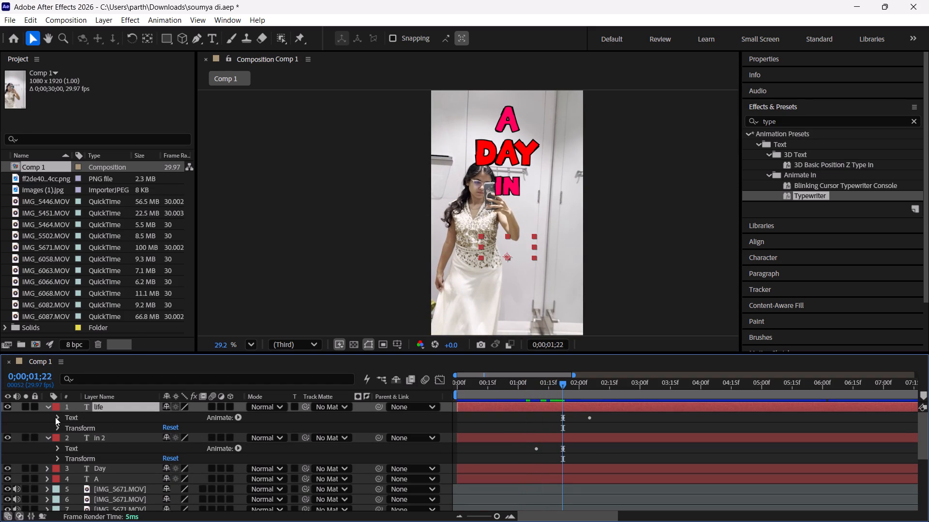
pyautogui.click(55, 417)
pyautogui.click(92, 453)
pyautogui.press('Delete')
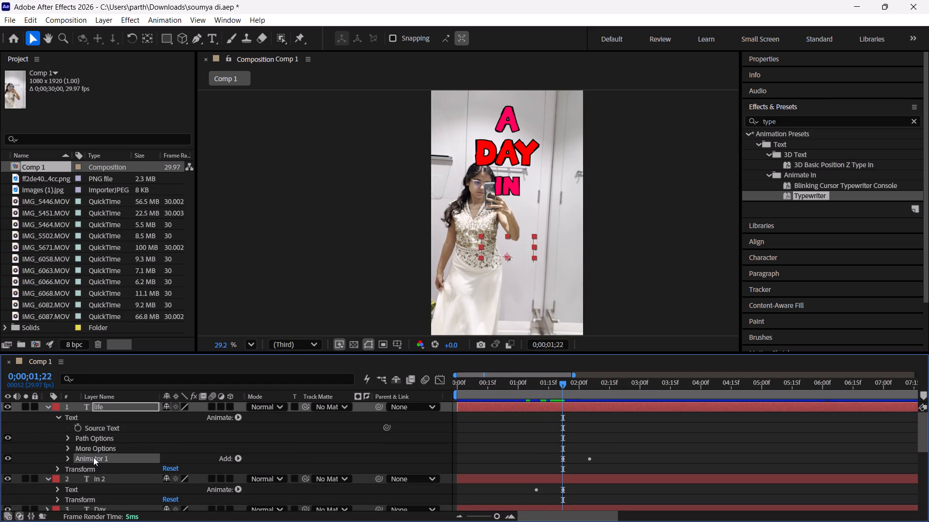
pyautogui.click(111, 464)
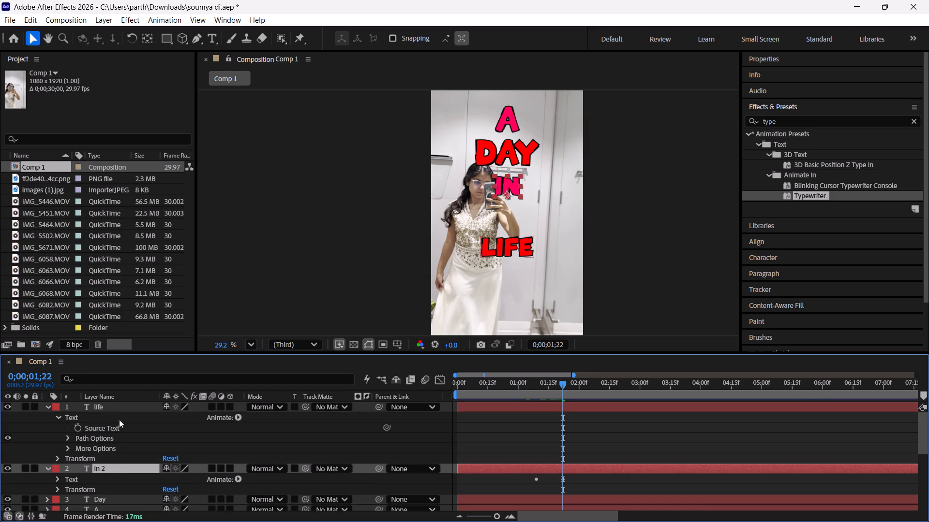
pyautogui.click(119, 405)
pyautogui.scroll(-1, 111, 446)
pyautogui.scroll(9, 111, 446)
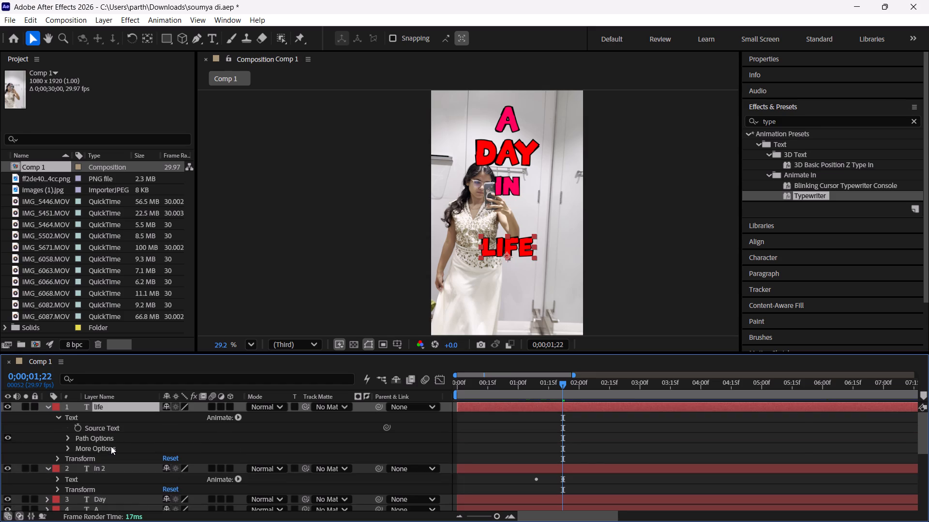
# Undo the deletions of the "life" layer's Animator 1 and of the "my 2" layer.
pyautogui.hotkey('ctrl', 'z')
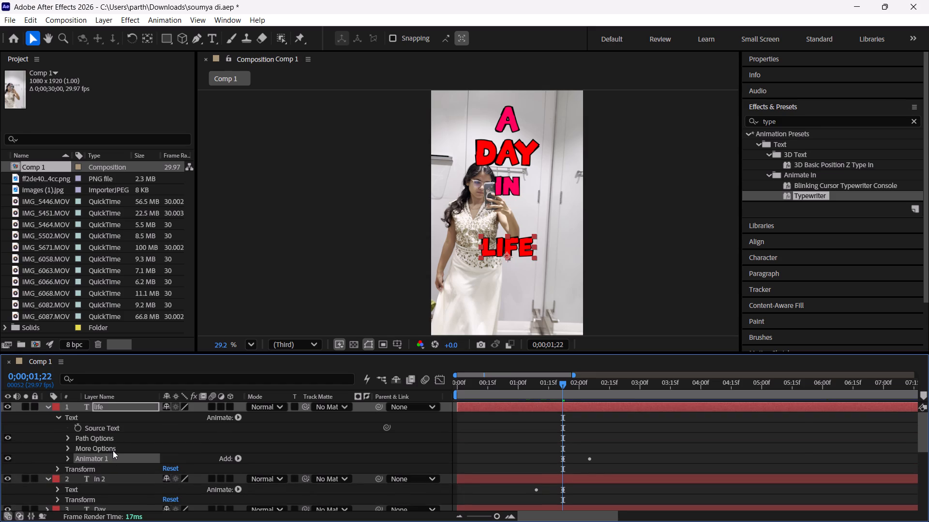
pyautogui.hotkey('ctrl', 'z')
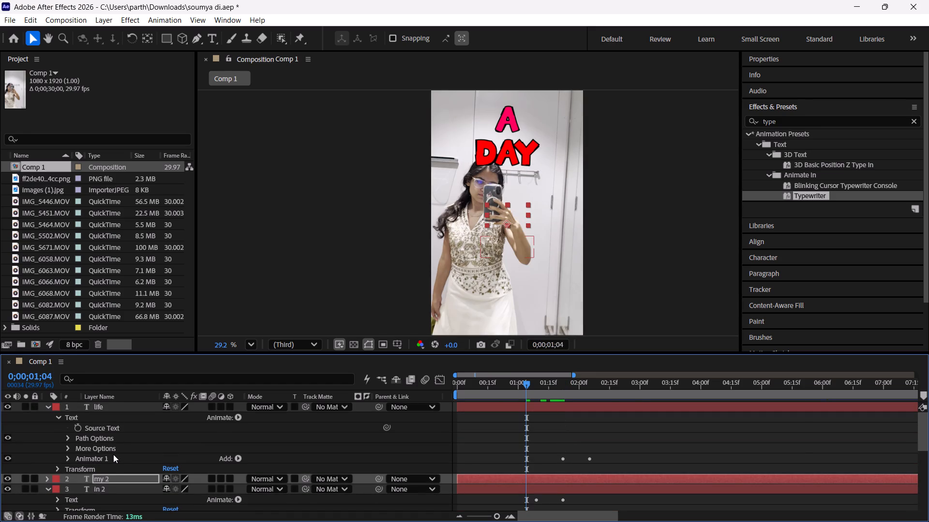
# Delete Animator 1 from the "my 2" layer and paste the copied one onto it at 0;00;01;22 instead.
pyautogui.click(49, 476)
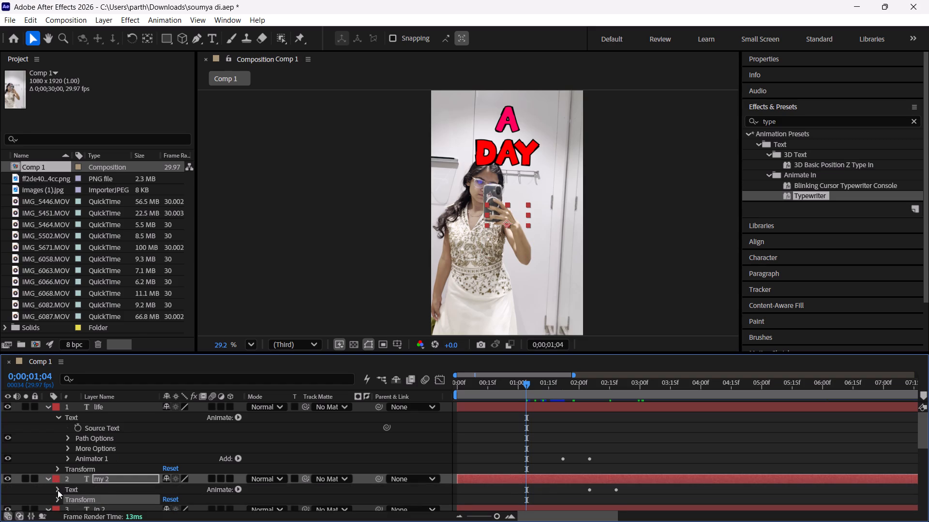
pyautogui.click(58, 490)
pyautogui.click(97, 505)
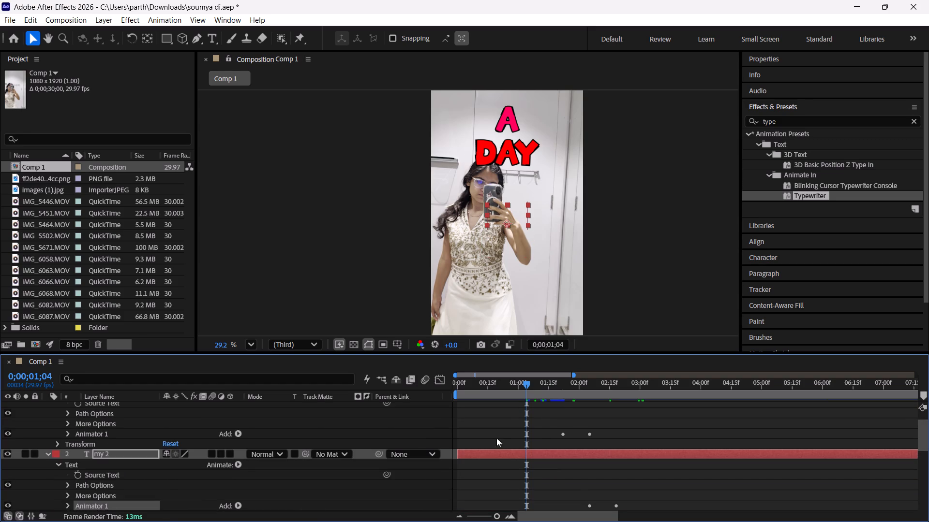
pyautogui.scroll(-1, 541, 429)
pyautogui.press('Delete')
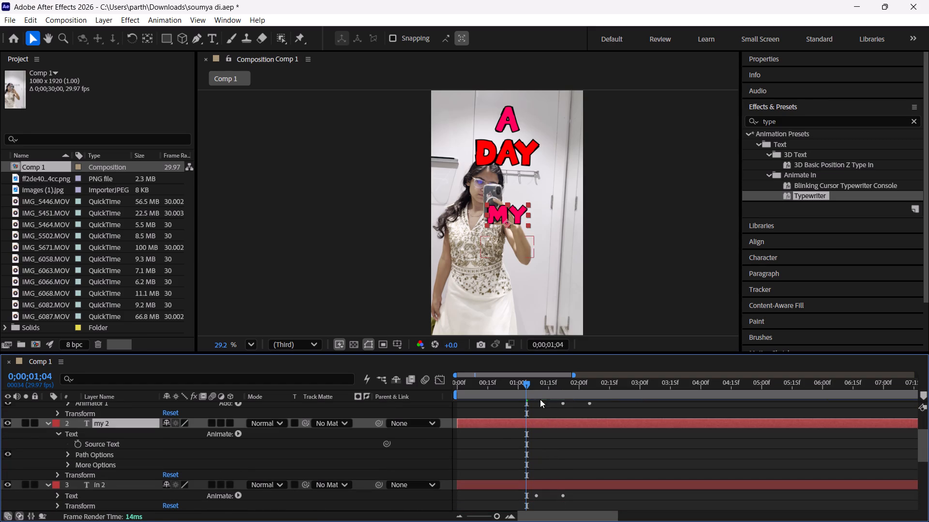
pyautogui.moveTo(533, 389); pyautogui.dragTo(563, 402)
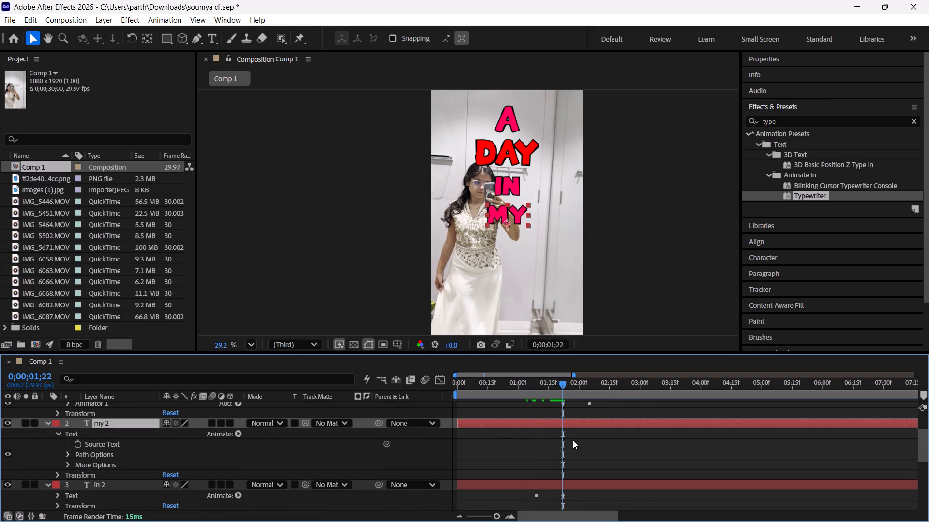
pyautogui.scroll(2, 573, 440)
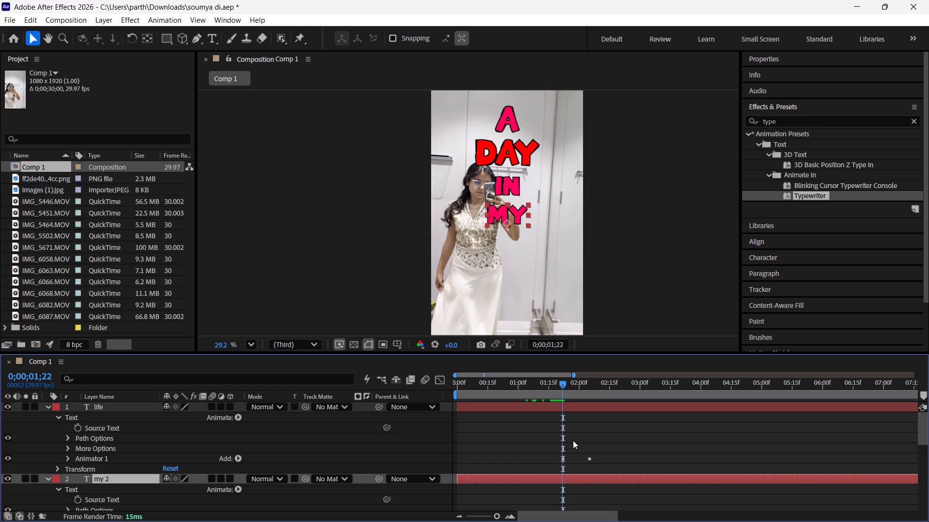
pyautogui.scroll(-2, 573, 440)
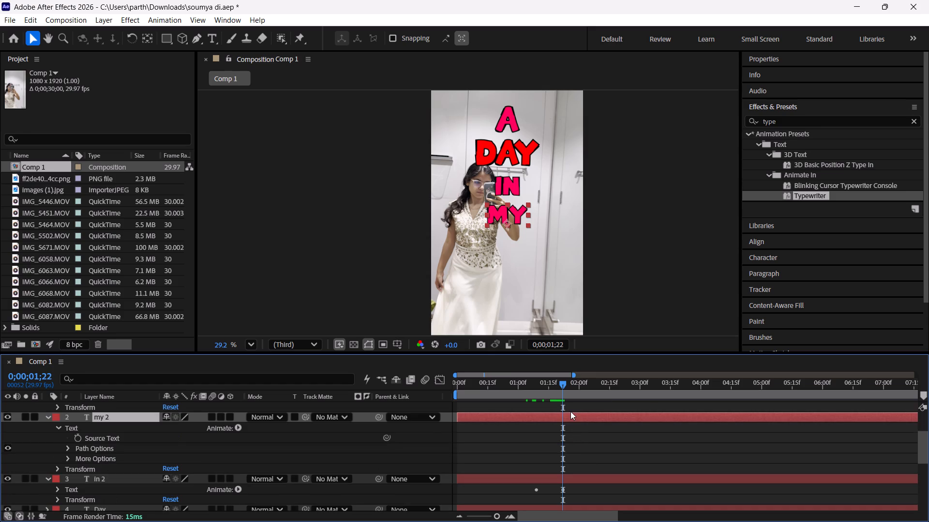
pyautogui.click(570, 412)
pyautogui.click(569, 415)
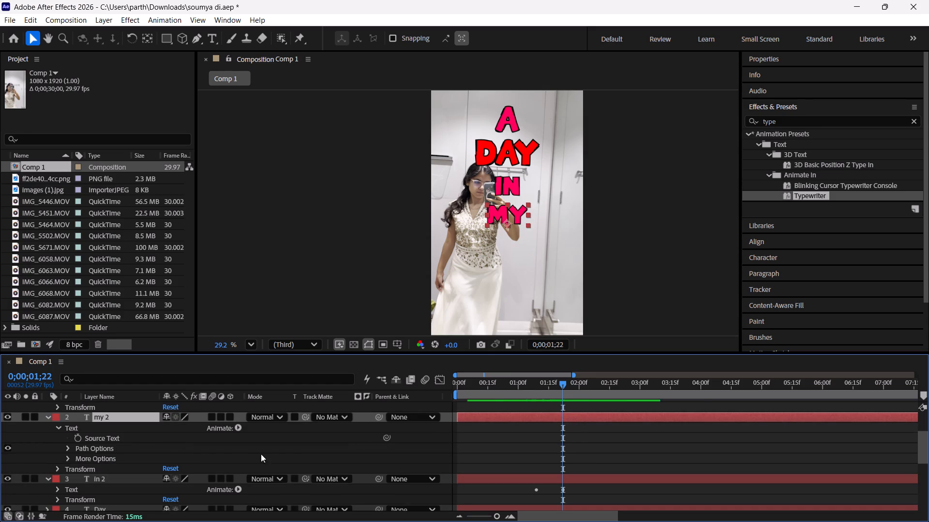
pyautogui.hotkey('ctrl', 'v')
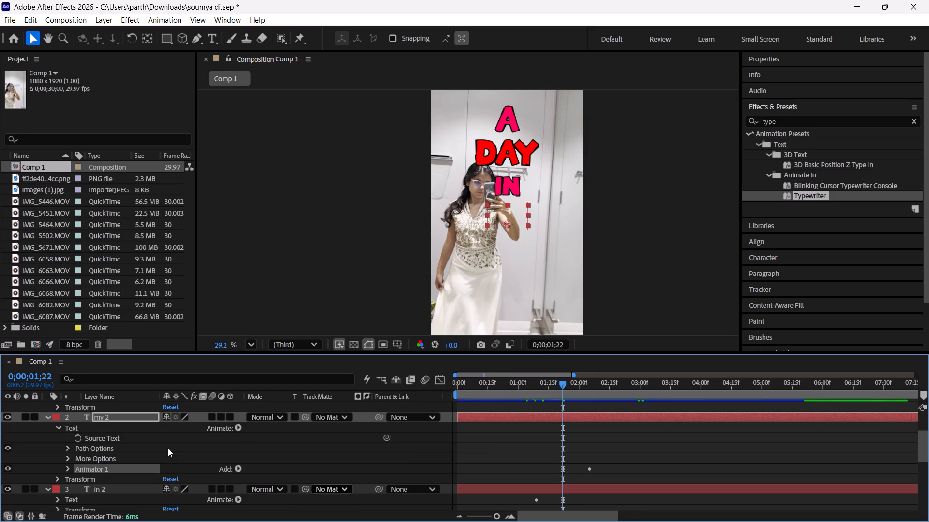
# Delete Animator 1 from the "life" layer and paste the copied animator onto it at 0;00;02;05.
pyautogui.scroll(3, 101, 409)
pyautogui.click(103, 406)
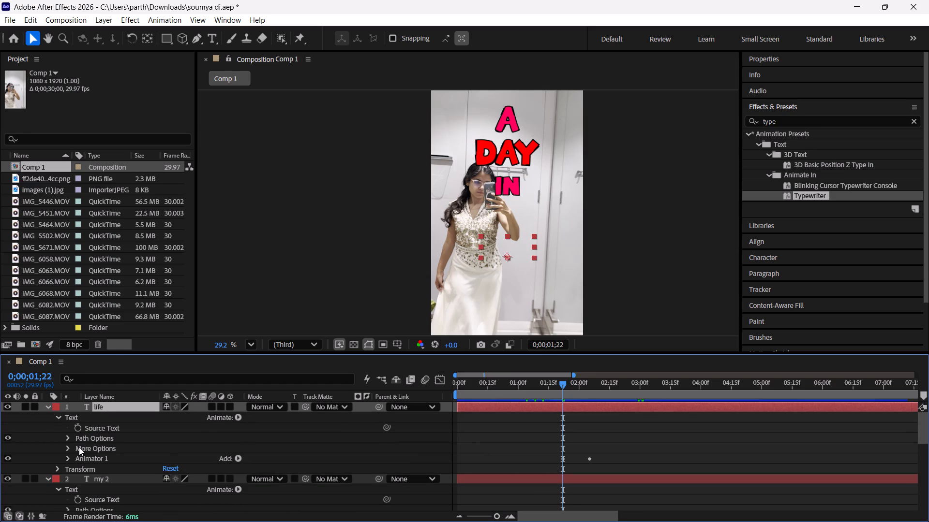
pyautogui.click(86, 454)
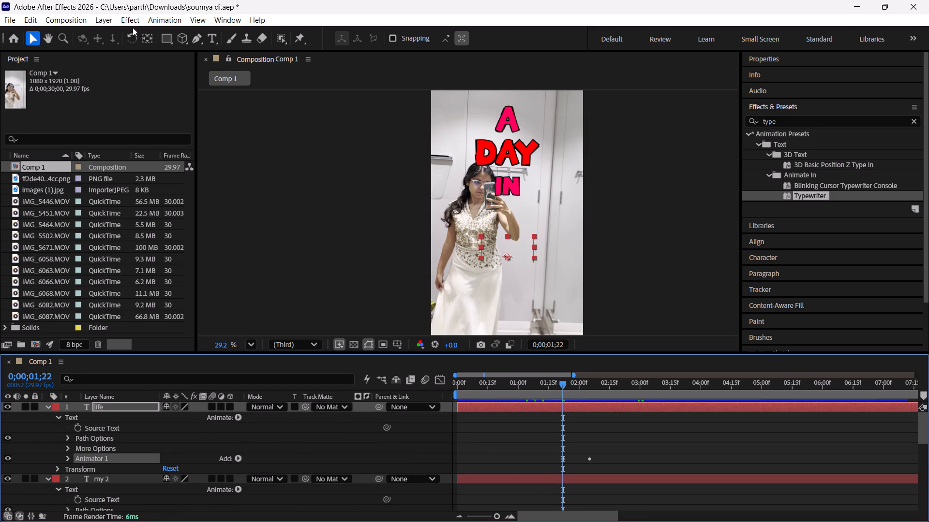
pyautogui.press('Delete')
pyautogui.scroll(-2, 581, 407)
pyautogui.moveTo(567, 386); pyautogui.dragTo(591, 405)
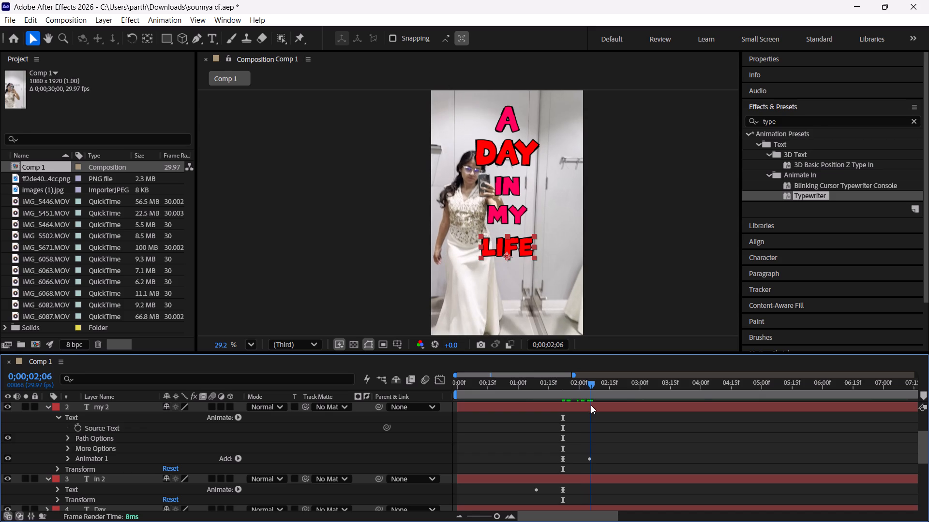
pyautogui.moveTo(591, 405); pyautogui.dragTo(590, 405)
pyautogui.scroll(4, 83, 451)
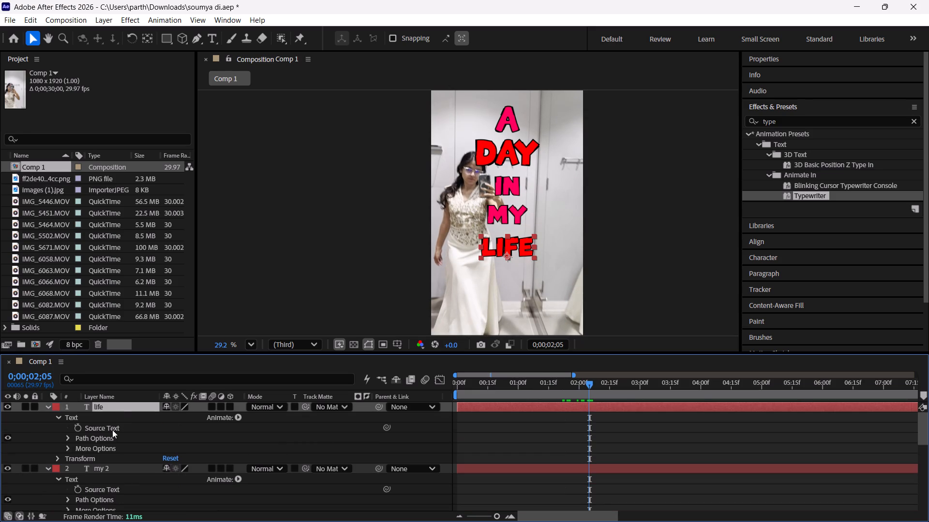
pyautogui.hotkey('ctrl', 'v')
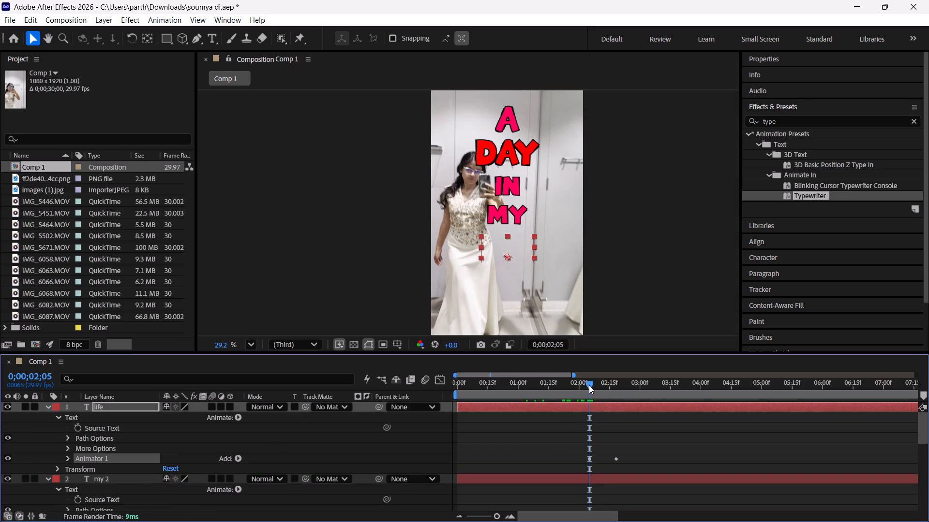
# Play the composition twice from the beginning to check the order in which the title words reveal.
pyautogui.moveTo(589, 384); pyautogui.dragTo(359, 389)
pyautogui.press('space')
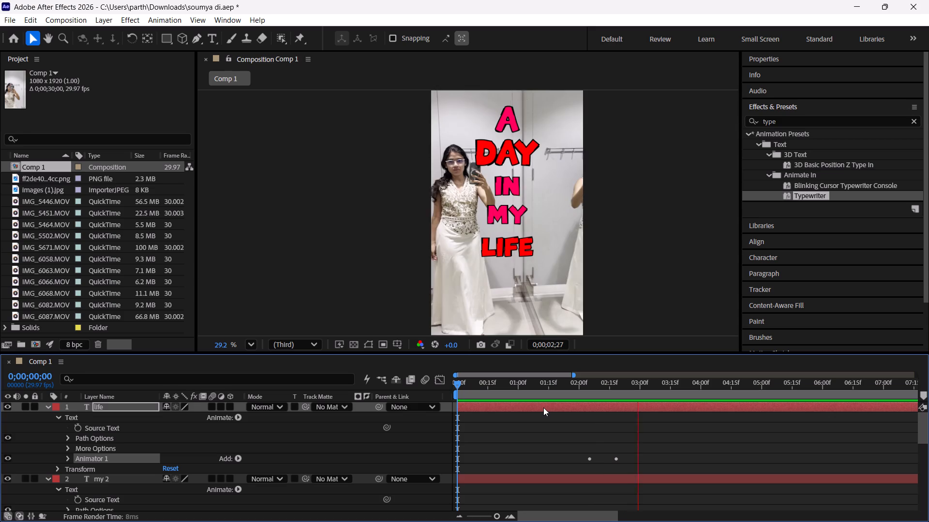
pyautogui.press('space')
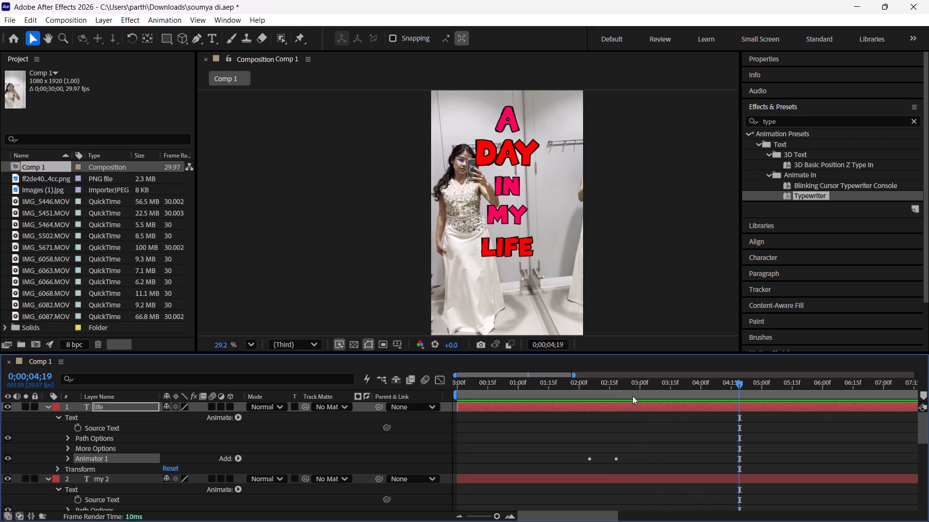
pyautogui.moveTo(632, 394); pyautogui.dragTo(426, 392)
pyautogui.press('space')
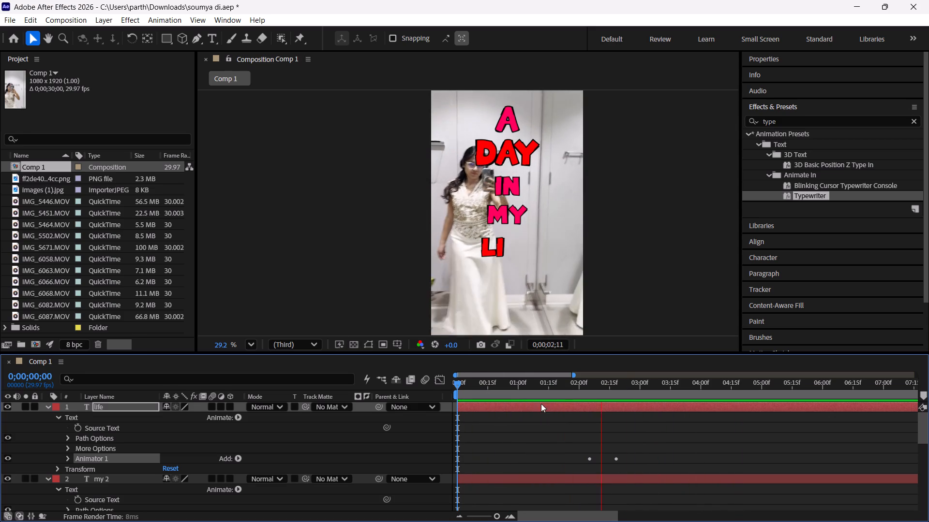
pyautogui.press('space')
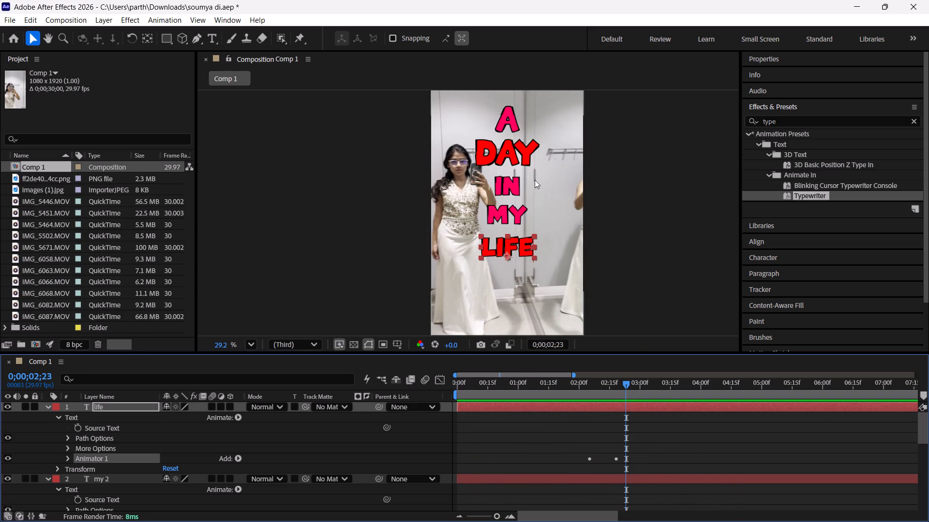
# Change the font of the word "Day" in the title to Sweety.
pyautogui.doubleClick(517, 153)
pyautogui.click(793, 169)
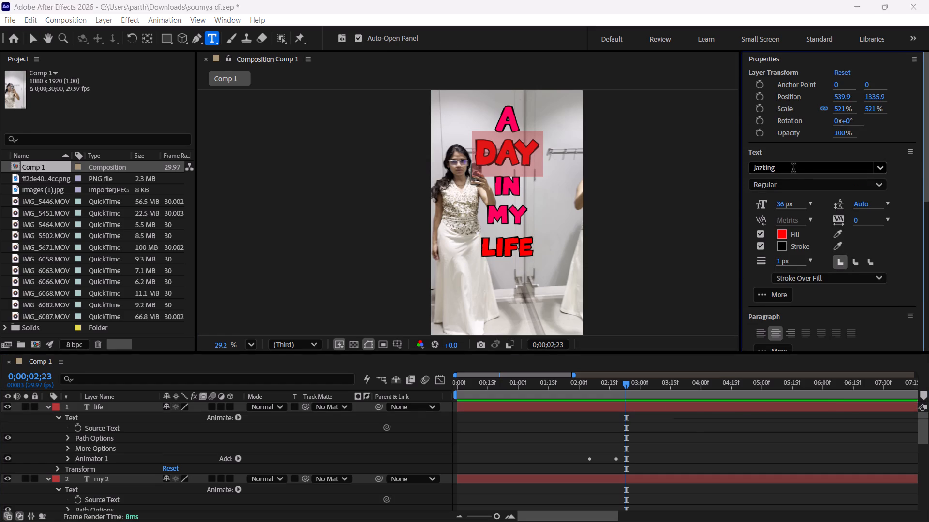
pyautogui.press('s')
pyautogui.press('w')
pyautogui.press('e')
pyautogui.press('e')
pyautogui.press('t')
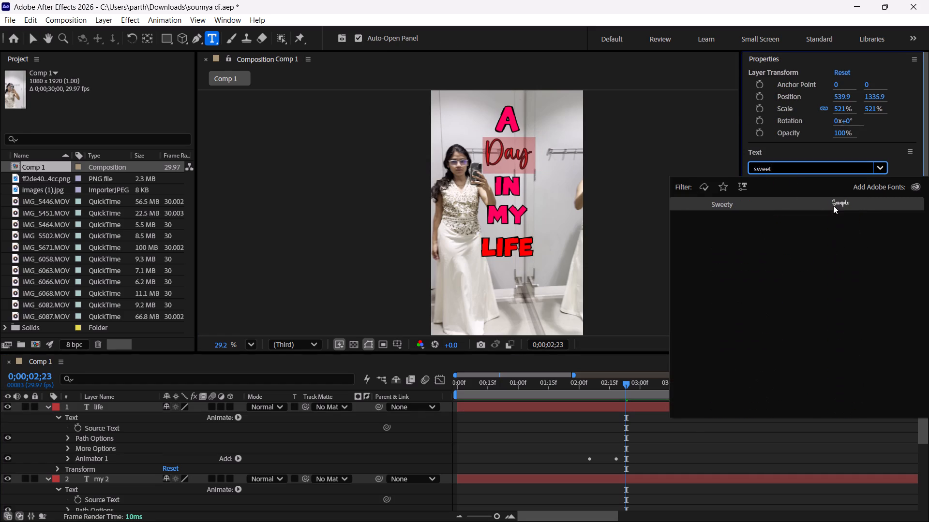
pyautogui.click(832, 201)
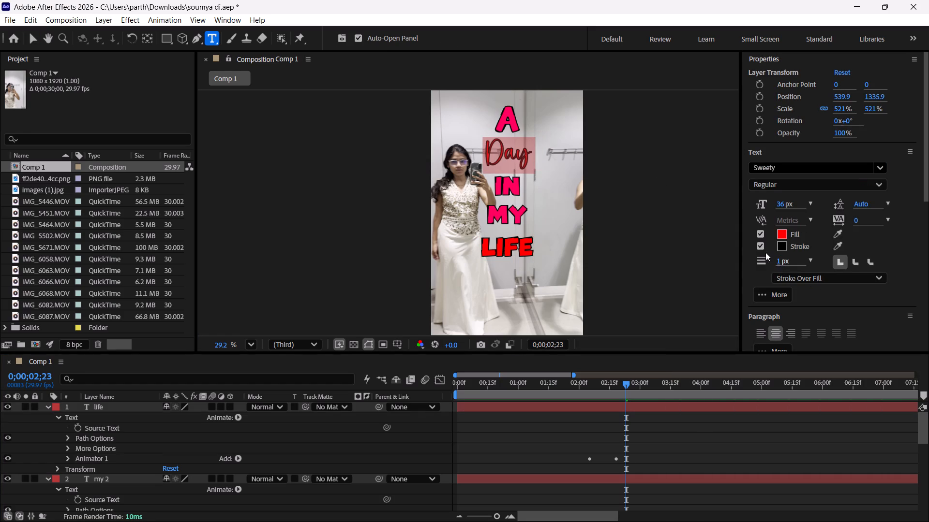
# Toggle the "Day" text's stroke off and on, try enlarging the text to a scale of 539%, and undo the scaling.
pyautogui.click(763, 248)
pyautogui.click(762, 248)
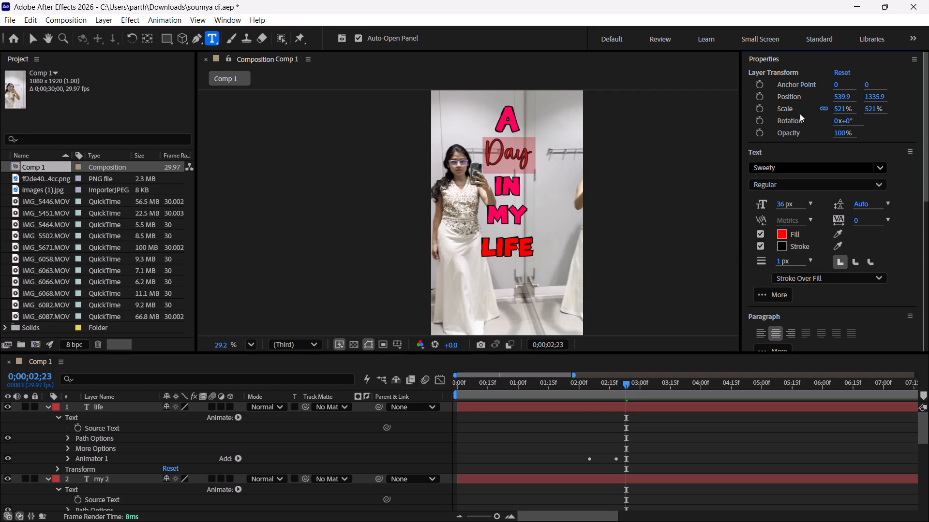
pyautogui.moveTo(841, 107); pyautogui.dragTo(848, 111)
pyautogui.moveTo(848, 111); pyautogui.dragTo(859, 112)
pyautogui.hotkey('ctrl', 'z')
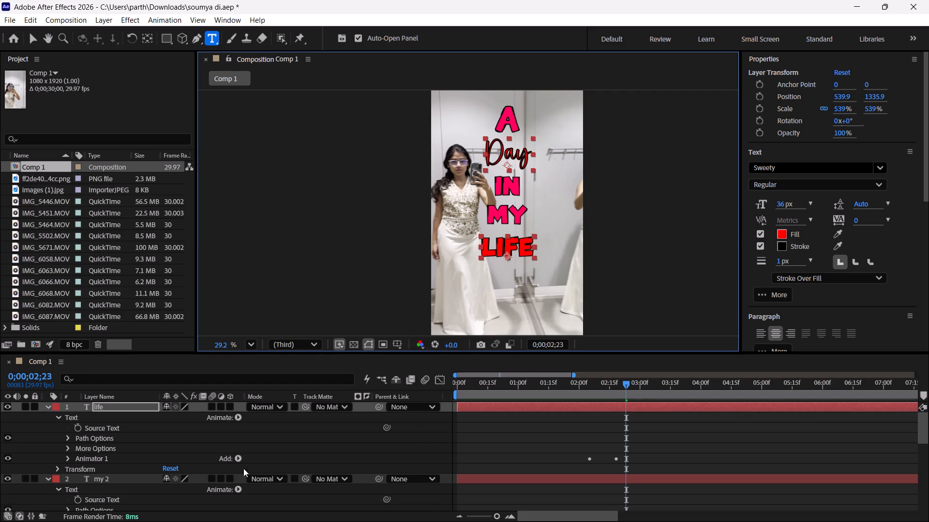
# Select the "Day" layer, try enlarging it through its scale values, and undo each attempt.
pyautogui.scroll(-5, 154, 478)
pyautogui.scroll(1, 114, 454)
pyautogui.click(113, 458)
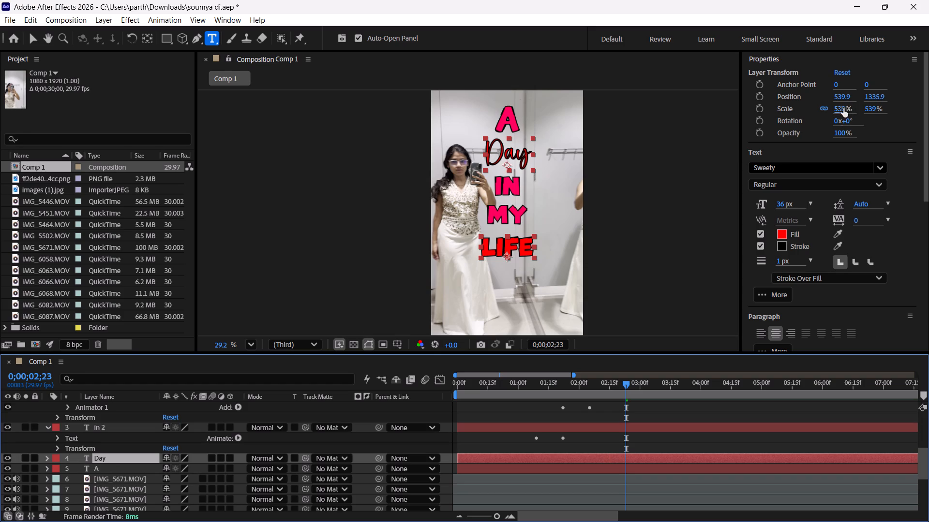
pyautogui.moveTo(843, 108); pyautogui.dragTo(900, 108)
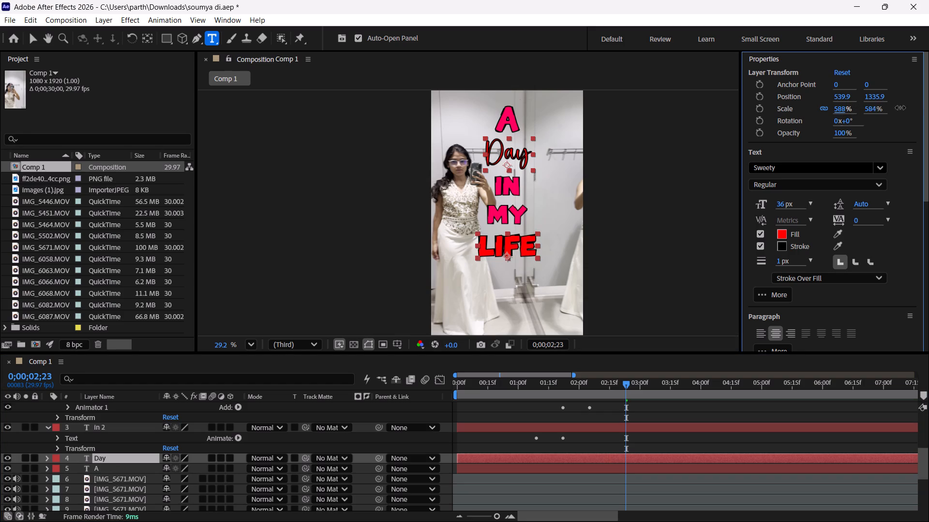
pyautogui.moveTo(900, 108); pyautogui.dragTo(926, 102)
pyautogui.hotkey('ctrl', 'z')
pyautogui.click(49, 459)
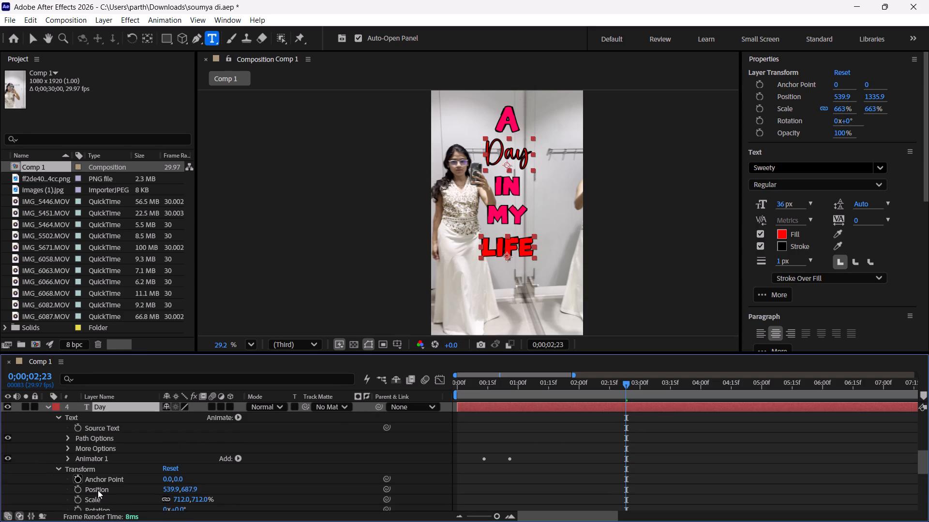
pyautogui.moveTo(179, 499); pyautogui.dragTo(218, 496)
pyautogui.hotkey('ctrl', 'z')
# Reselect the "Day" layer, undock the Properties panel and float it over the Project panel and layer names.
pyautogui.scroll(12, 511, 443)
pyautogui.click(535, 442)
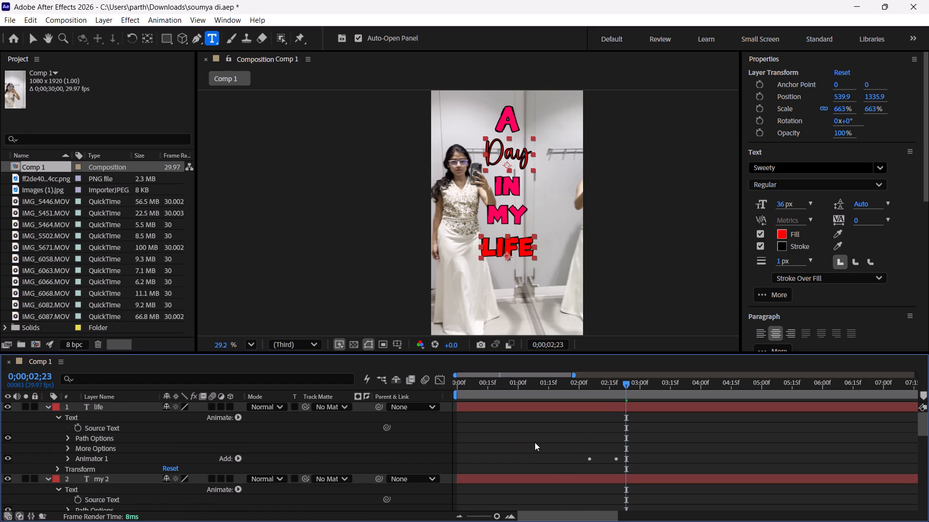
pyautogui.scroll(-6, 129, 474)
pyautogui.scroll(2, 107, 453)
pyautogui.click(107, 458)
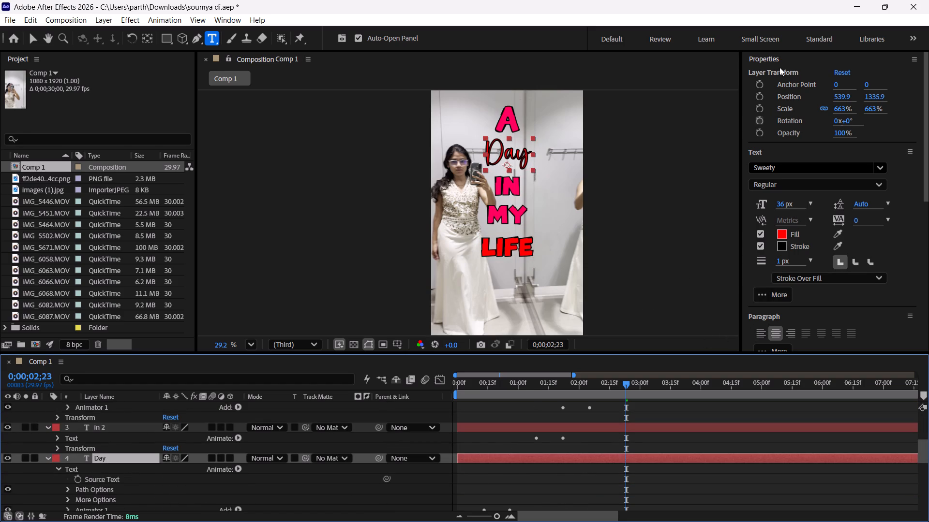
pyautogui.click(914, 59)
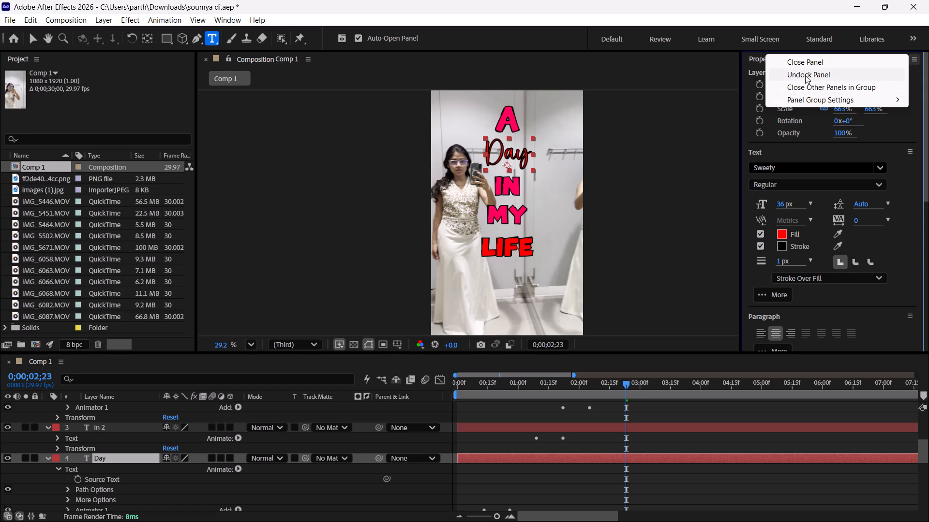
pyautogui.click(805, 73)
pyautogui.moveTo(797, 36); pyautogui.dragTo(176, 163)
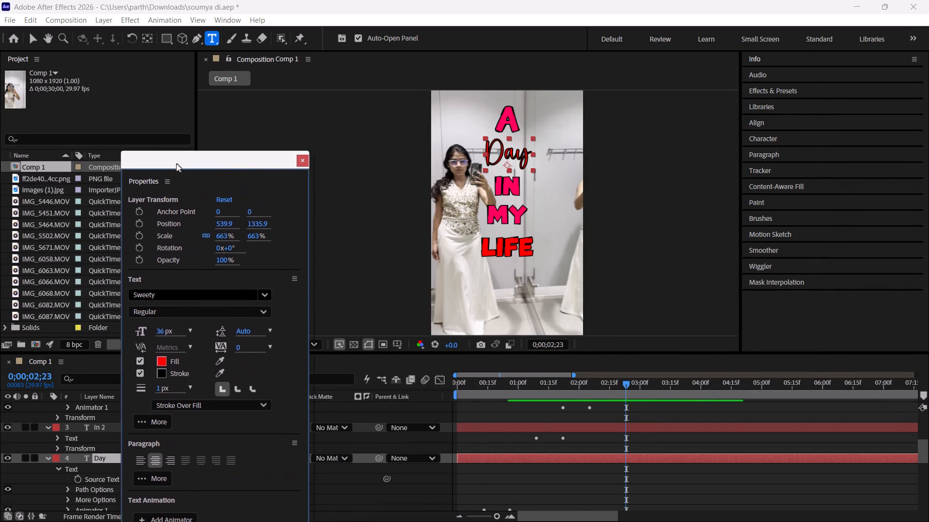
pyautogui.moveTo(176, 163); pyautogui.dragTo(158, 144)
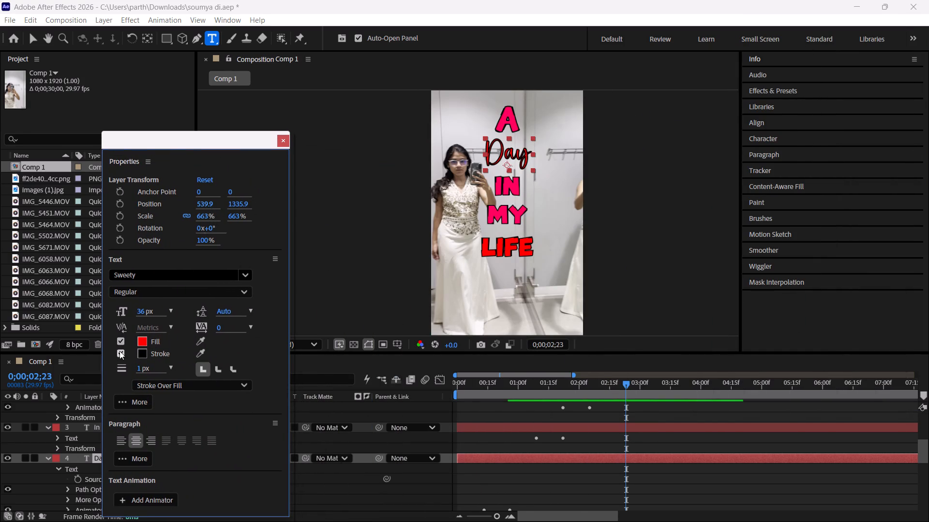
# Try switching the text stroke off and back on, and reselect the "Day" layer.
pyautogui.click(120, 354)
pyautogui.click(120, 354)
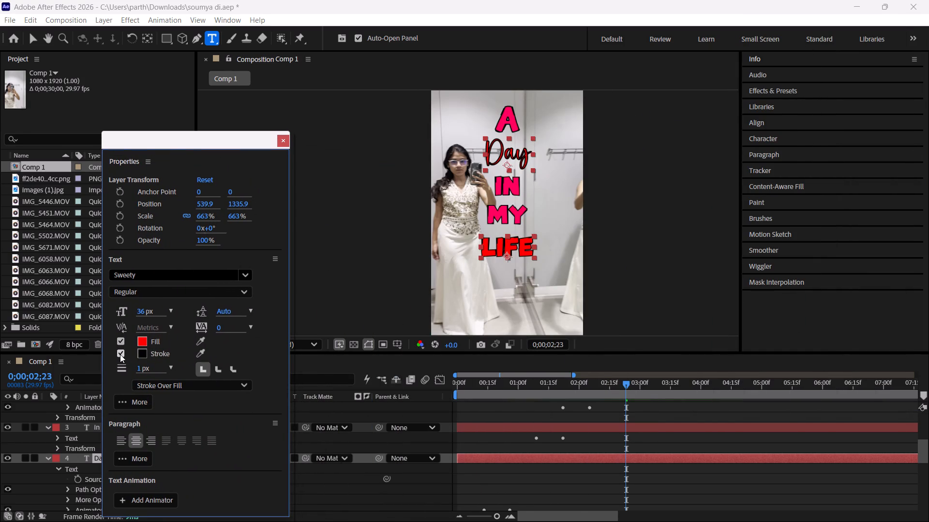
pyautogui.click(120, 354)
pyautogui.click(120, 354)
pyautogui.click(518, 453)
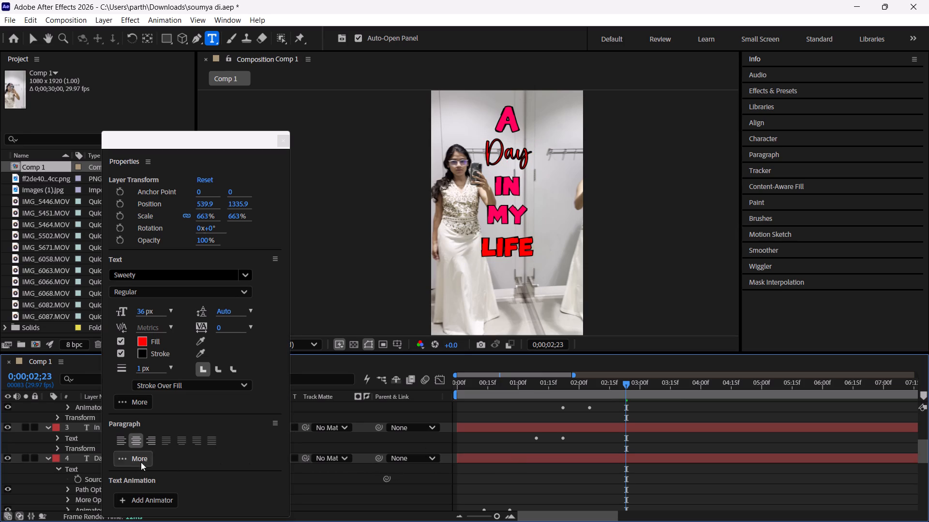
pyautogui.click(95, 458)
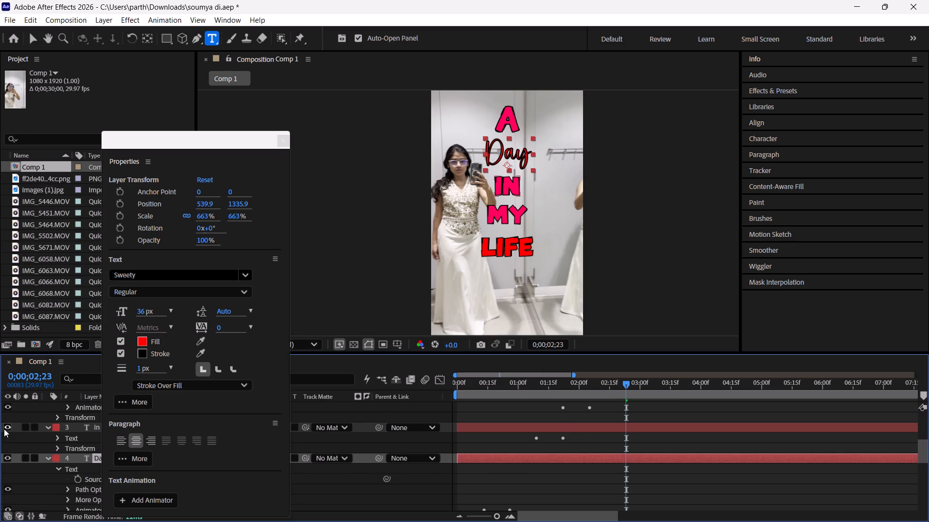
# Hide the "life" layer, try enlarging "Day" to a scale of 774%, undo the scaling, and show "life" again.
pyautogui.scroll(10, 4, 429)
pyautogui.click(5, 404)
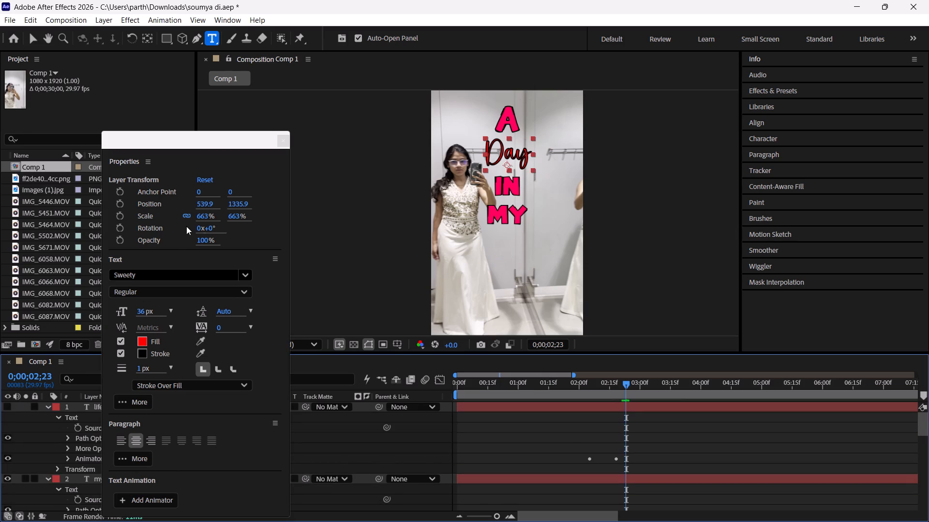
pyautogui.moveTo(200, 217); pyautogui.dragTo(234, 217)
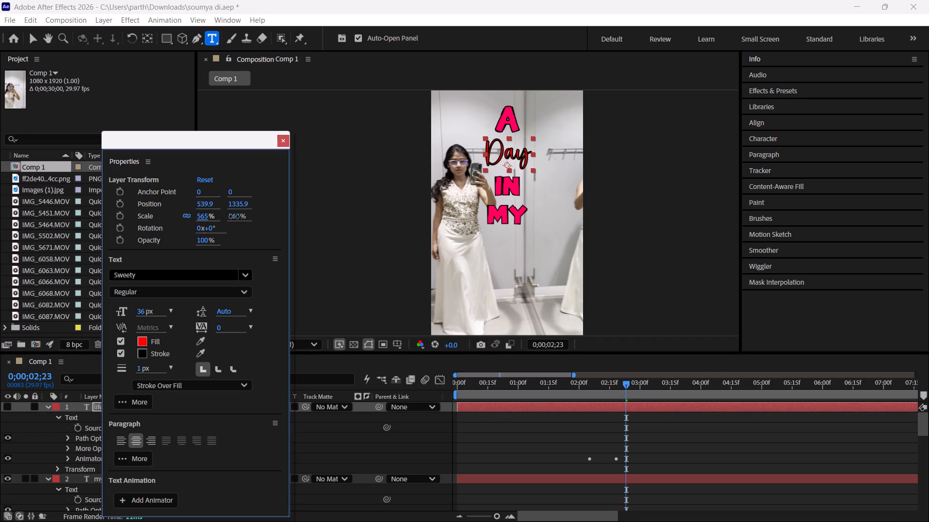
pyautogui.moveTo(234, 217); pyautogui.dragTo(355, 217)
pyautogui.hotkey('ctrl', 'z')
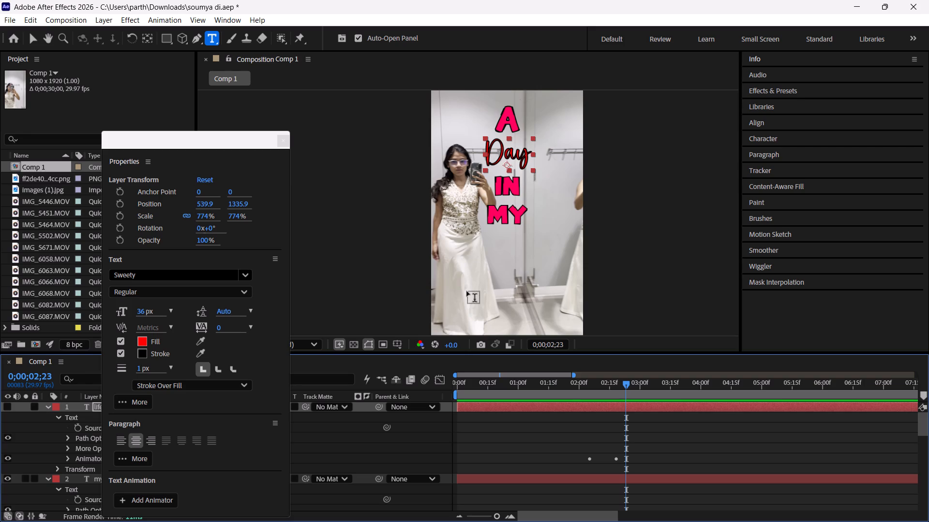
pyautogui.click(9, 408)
# Move the floating Properties panel beside the composition view, clear of the layer names.
pyautogui.moveTo(143, 147); pyautogui.dragTo(153, 140)
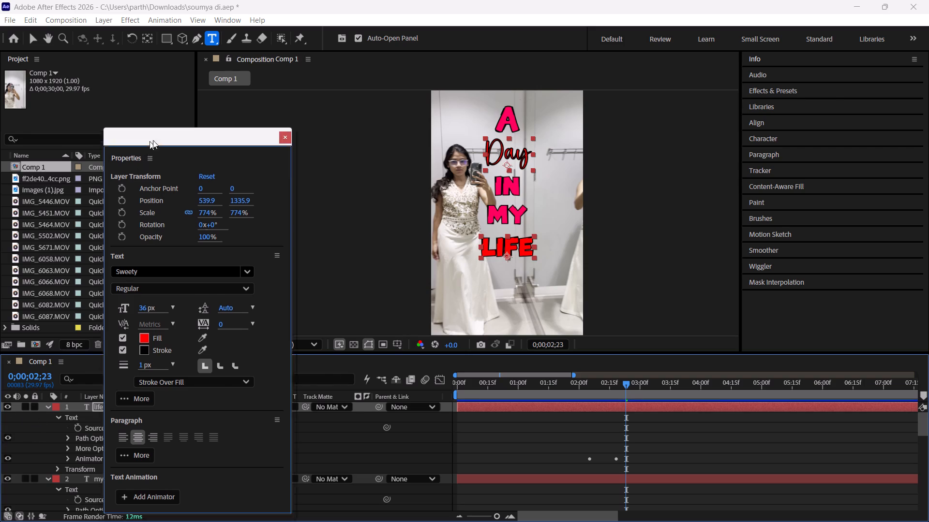
pyautogui.moveTo(153, 140); pyautogui.dragTo(777, 98)
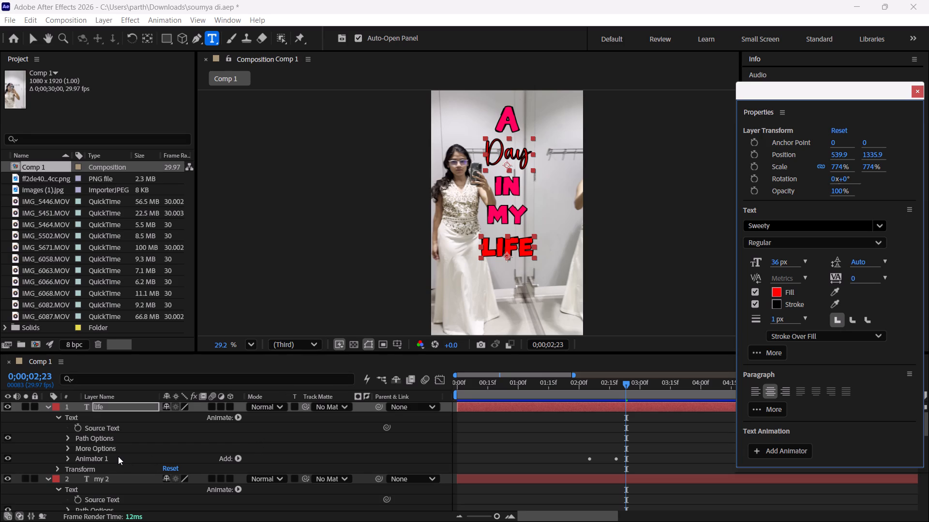
# Delete Animator 1 from the "life" layer.
pyautogui.click(116, 456)
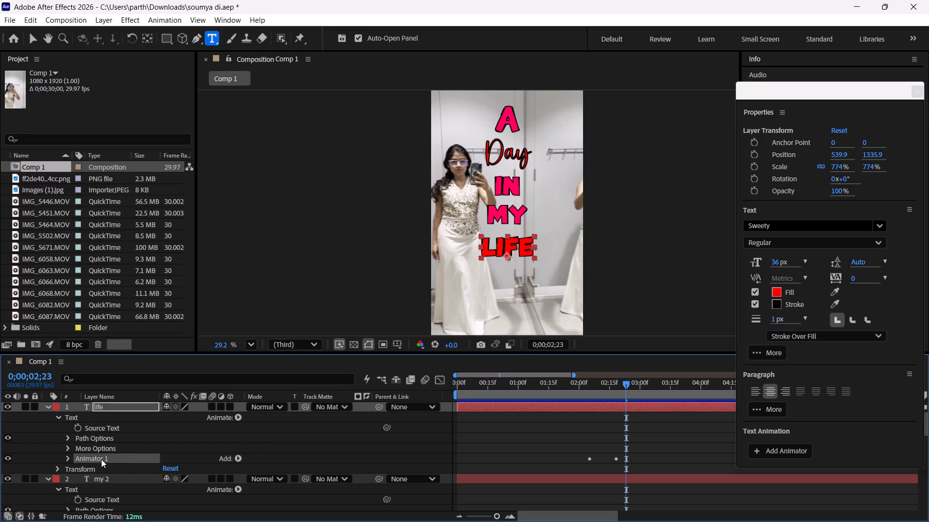
pyautogui.press('Delete')
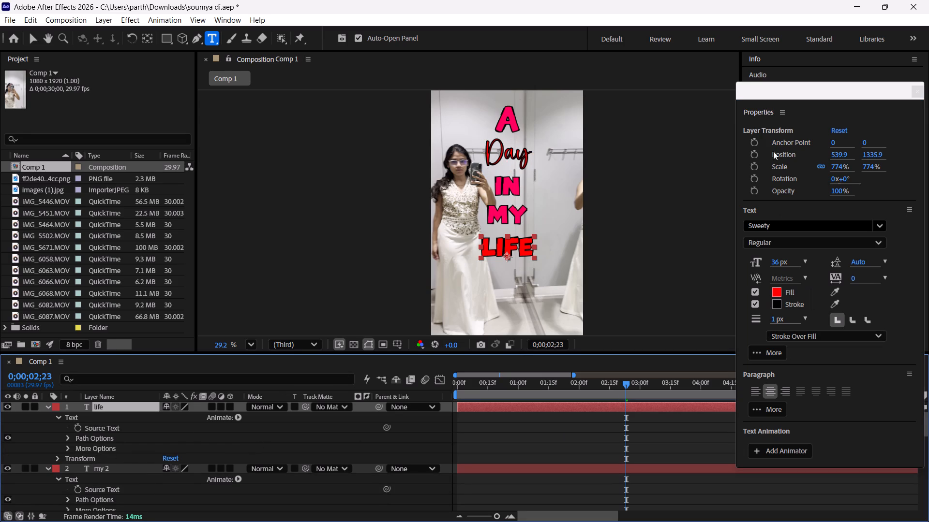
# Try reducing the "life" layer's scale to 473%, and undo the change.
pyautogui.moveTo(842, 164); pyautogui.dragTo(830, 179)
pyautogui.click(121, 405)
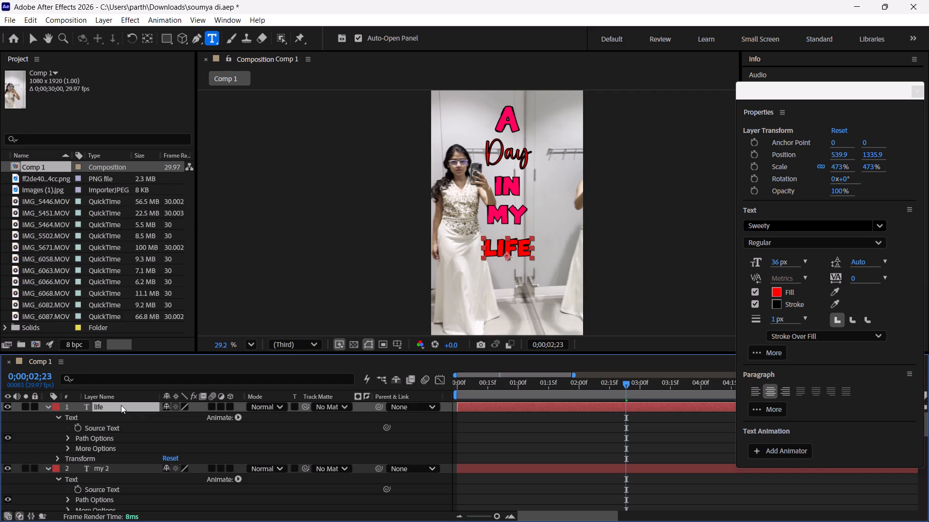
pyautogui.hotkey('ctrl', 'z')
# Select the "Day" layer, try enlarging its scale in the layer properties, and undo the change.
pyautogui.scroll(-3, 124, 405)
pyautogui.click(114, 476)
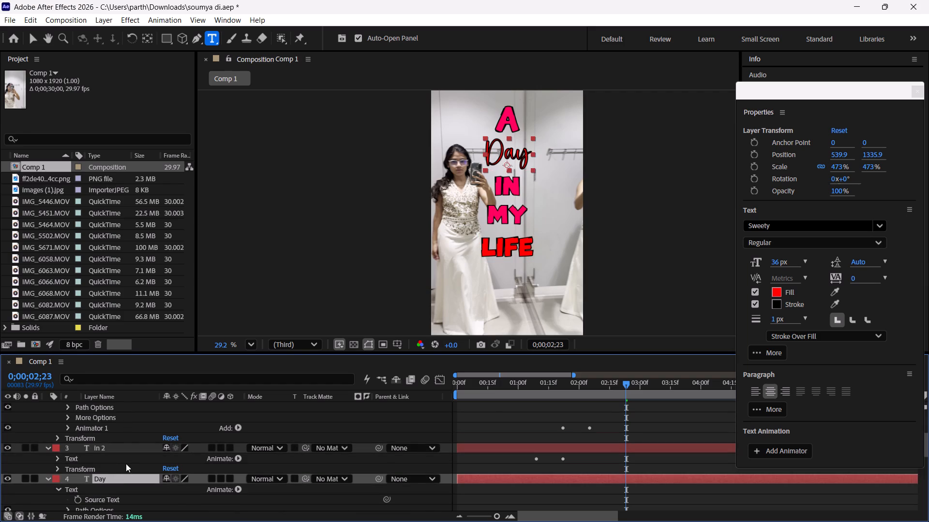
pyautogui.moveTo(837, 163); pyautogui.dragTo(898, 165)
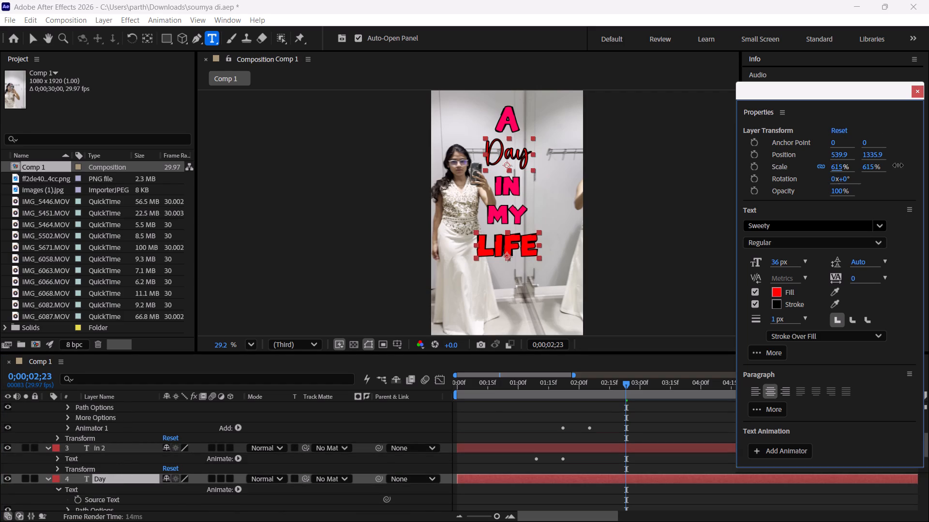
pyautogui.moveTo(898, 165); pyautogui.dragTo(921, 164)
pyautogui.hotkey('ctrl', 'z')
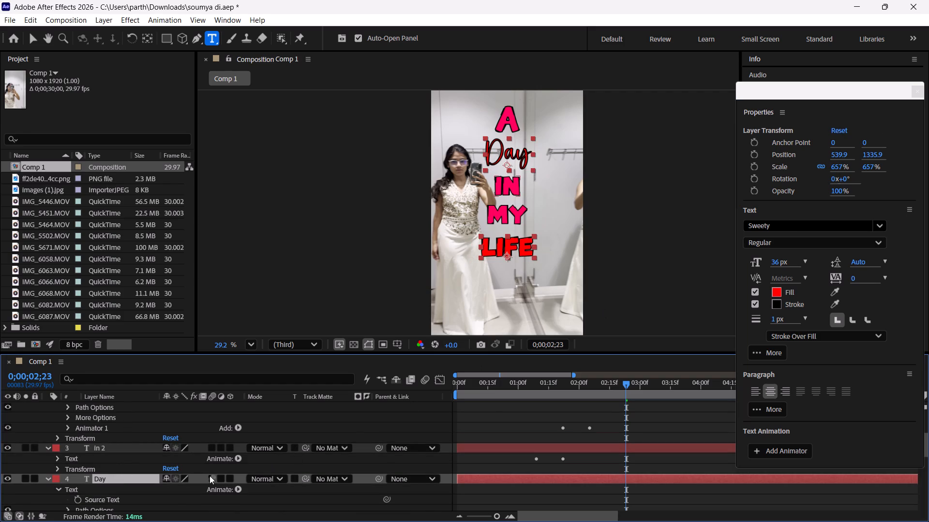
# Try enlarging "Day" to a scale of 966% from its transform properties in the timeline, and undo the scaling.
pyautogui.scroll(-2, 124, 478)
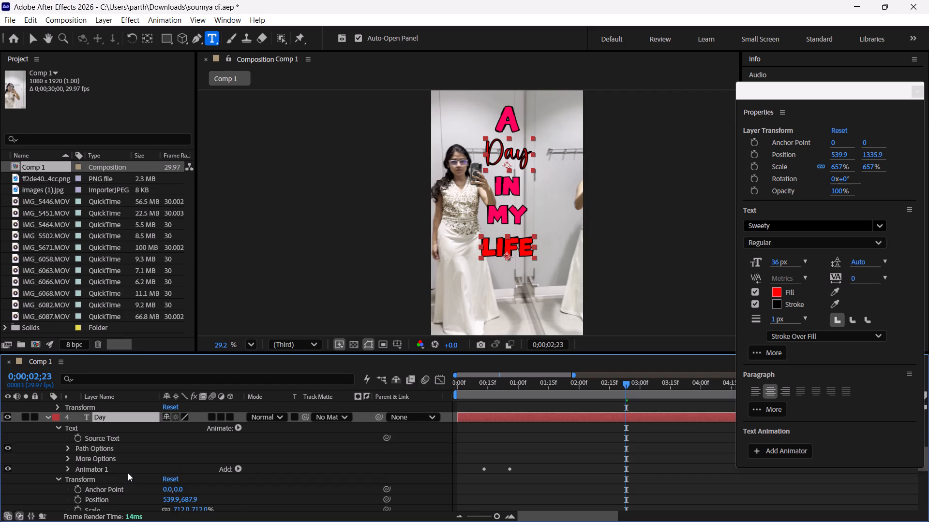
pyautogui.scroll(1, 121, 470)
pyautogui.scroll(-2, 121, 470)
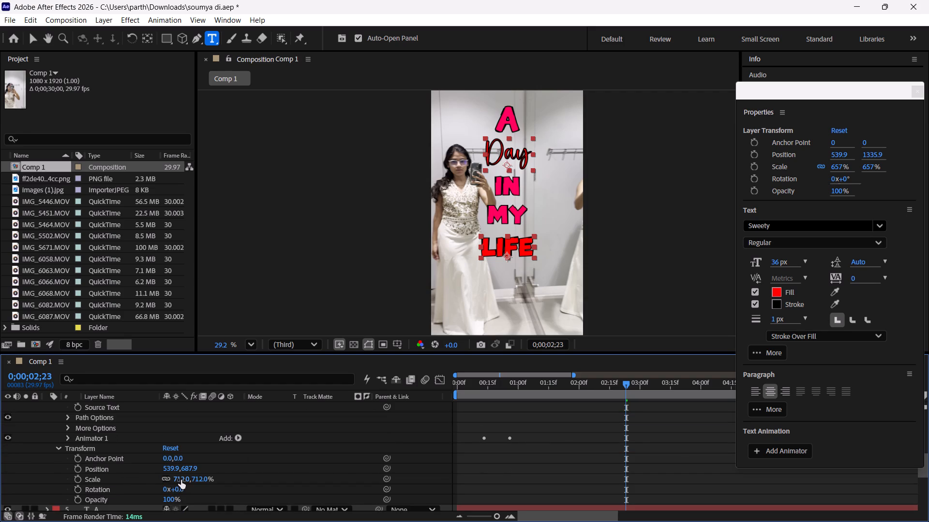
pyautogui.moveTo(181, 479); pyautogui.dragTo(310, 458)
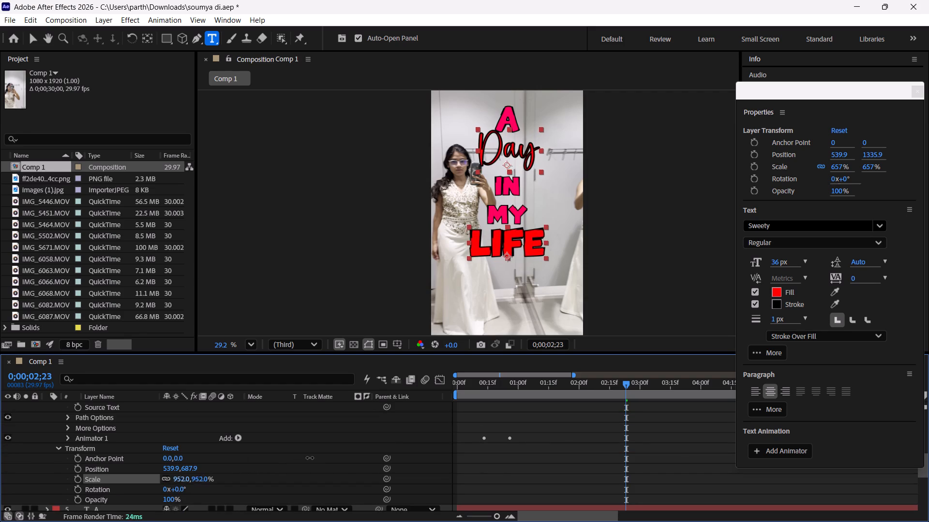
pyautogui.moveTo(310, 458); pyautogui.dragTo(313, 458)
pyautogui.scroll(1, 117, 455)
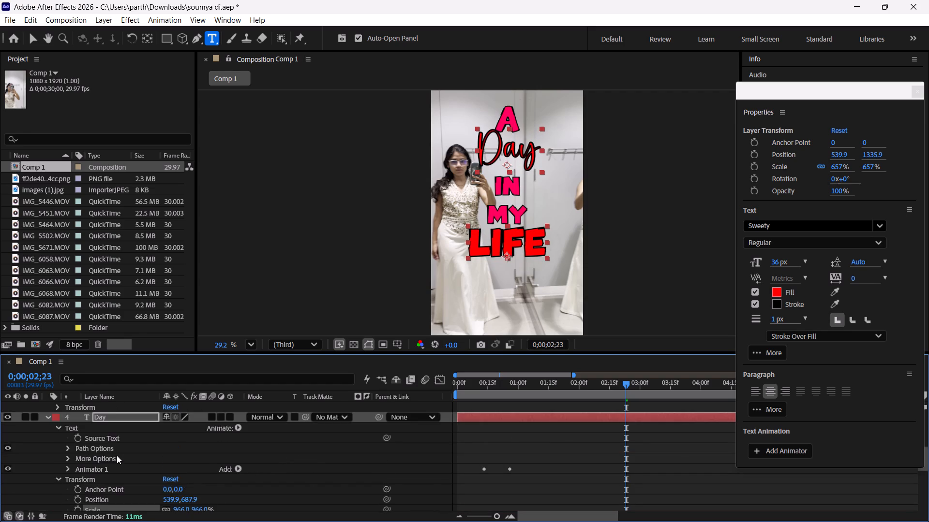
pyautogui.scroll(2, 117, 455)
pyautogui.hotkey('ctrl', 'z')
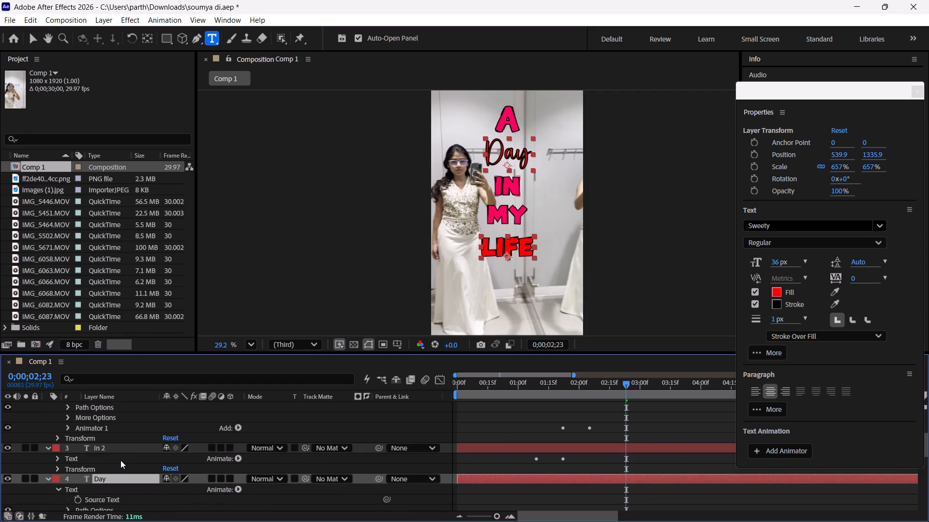
# Save the project, close After Effects, and reopen soumya di.aep from the Downloads folder.
pyautogui.hotkey('ctrl', 's')
pyautogui.click(928, 0)
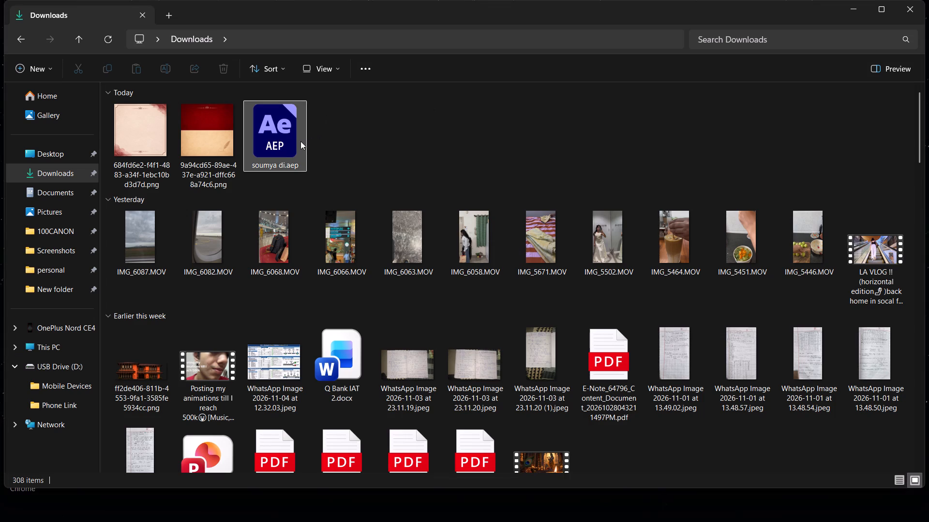
pyautogui.doubleClick(300, 141)
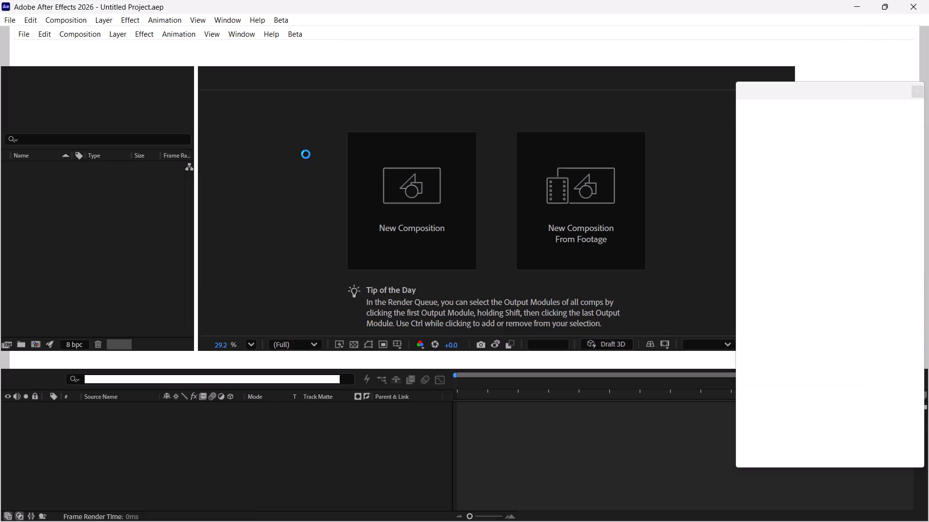
pyautogui.click(577, 318)
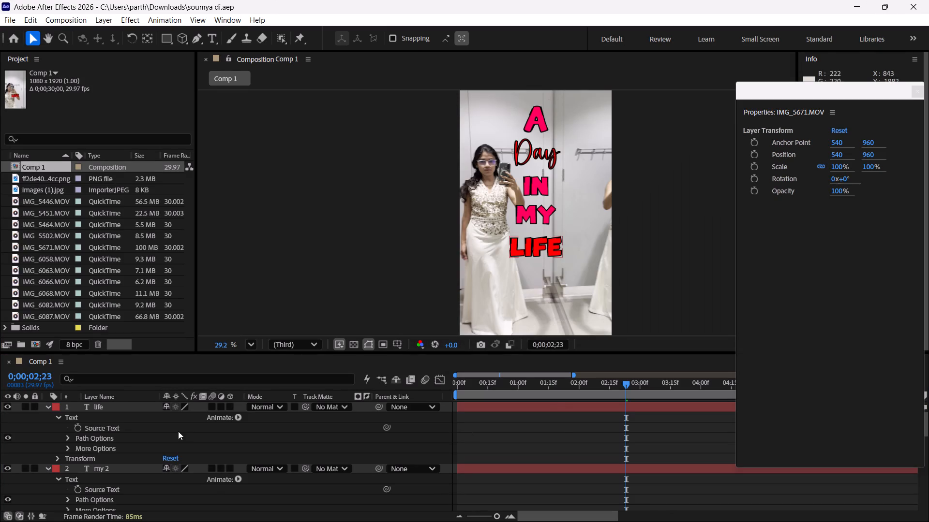
# Enlarge the "Day" layer to a scale of 864% and turn off its text stroke.
pyautogui.scroll(-5, 127, 434)
pyautogui.click(125, 422)
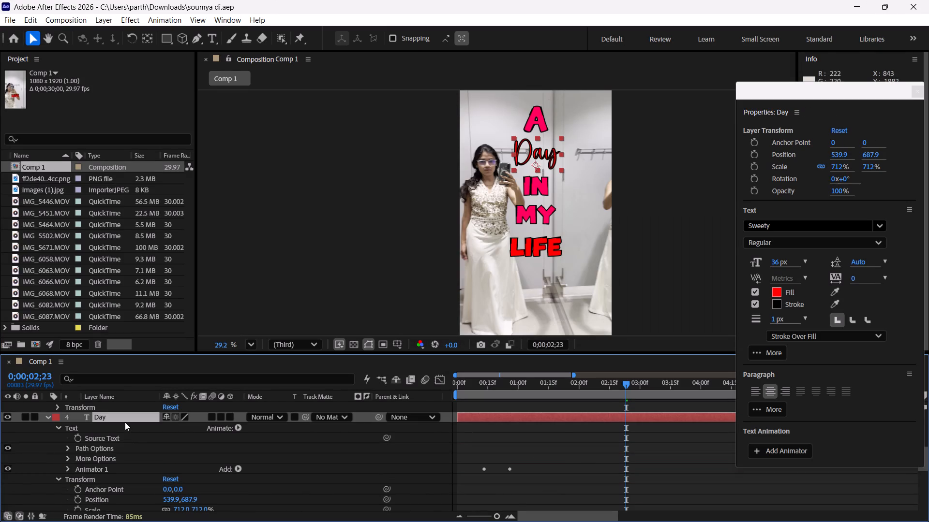
pyautogui.moveTo(839, 166); pyautogui.dragTo(850, 167)
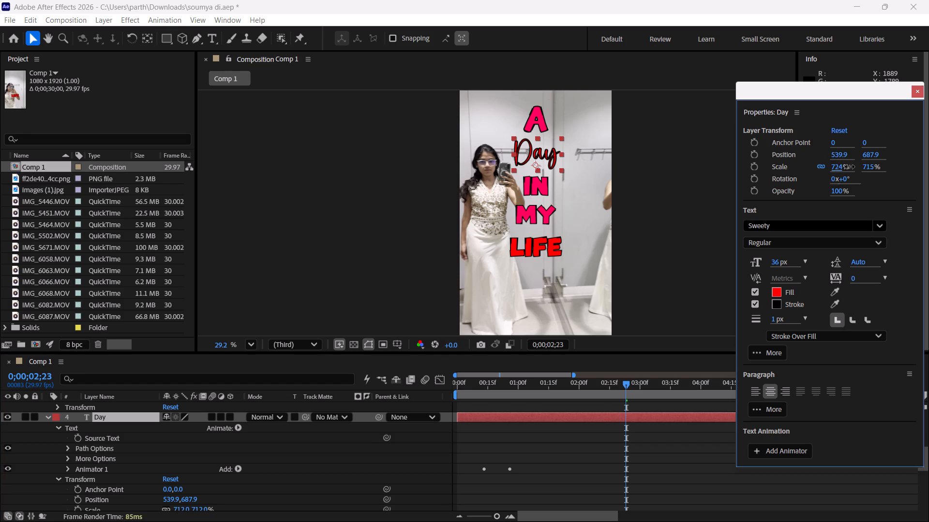
pyautogui.moveTo(850, 167); pyautogui.dragTo(928, 162)
pyautogui.click(753, 307)
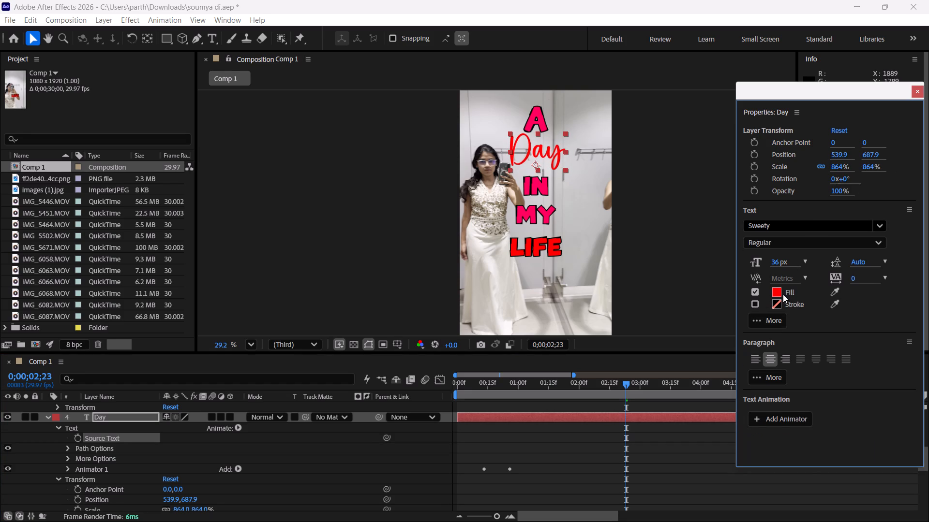
# Move the "Day" layer down to a Y position of 716.9.
pyautogui.moveTo(870, 152); pyautogui.dragTo(890, 152)
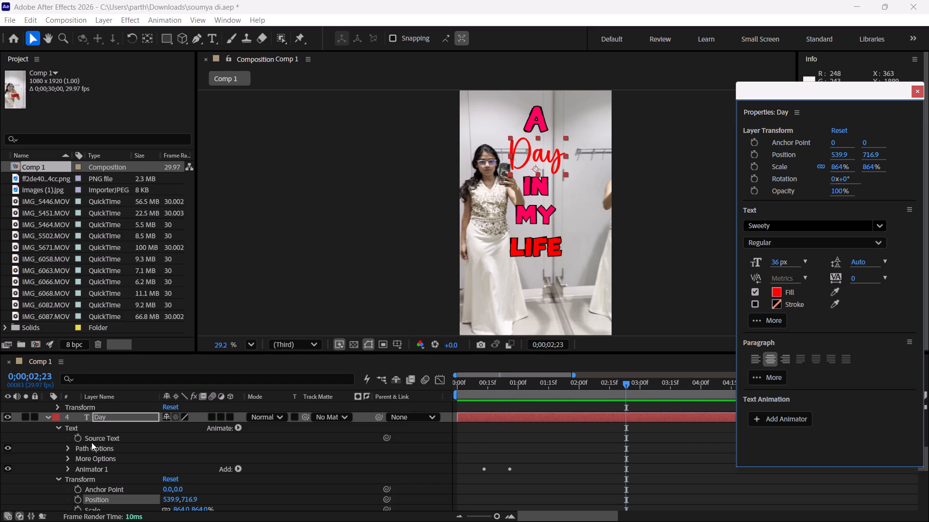
# Select all five title text layers and shift them down together by setting their anchor point Y to -14.
pyautogui.click(47, 420)
pyautogui.moveTo(80, 427); pyautogui.dragTo(178, 340)
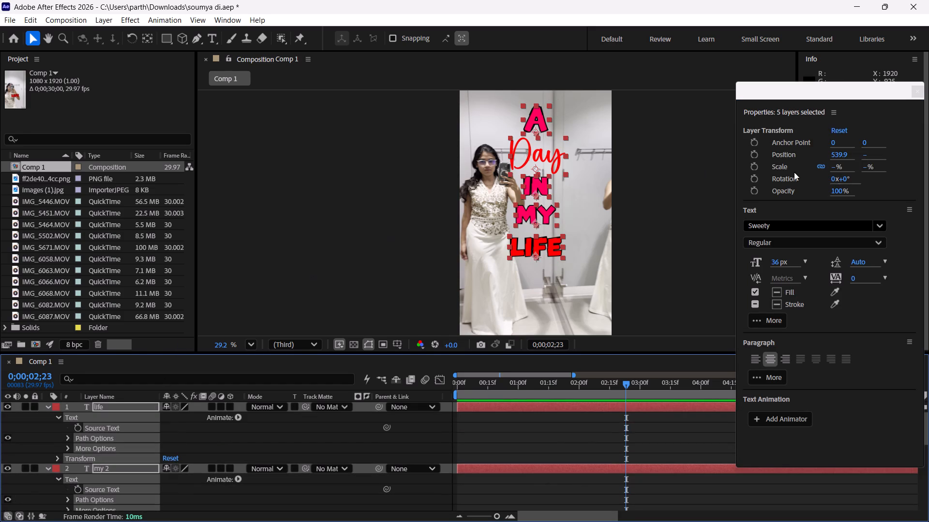
pyautogui.moveTo(863, 141); pyautogui.dragTo(828, 154)
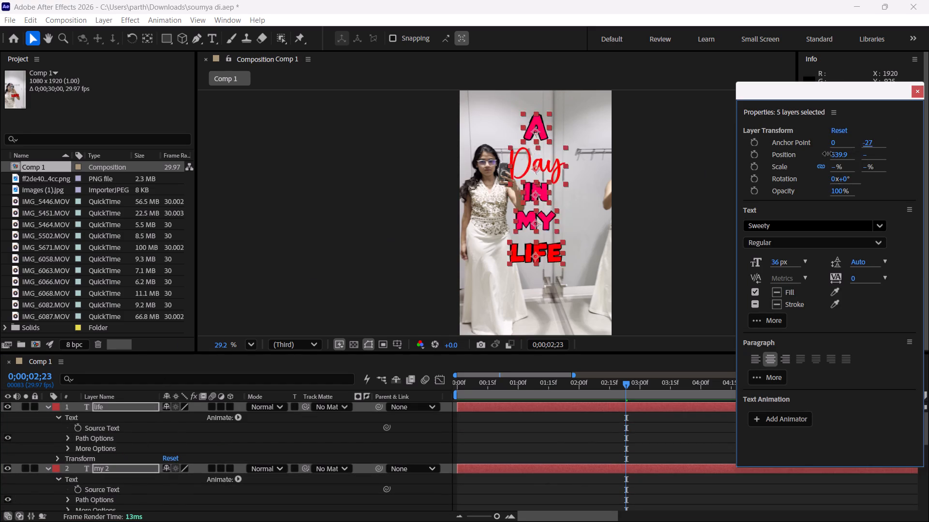
pyautogui.moveTo(828, 154); pyautogui.dragTo(849, 154)
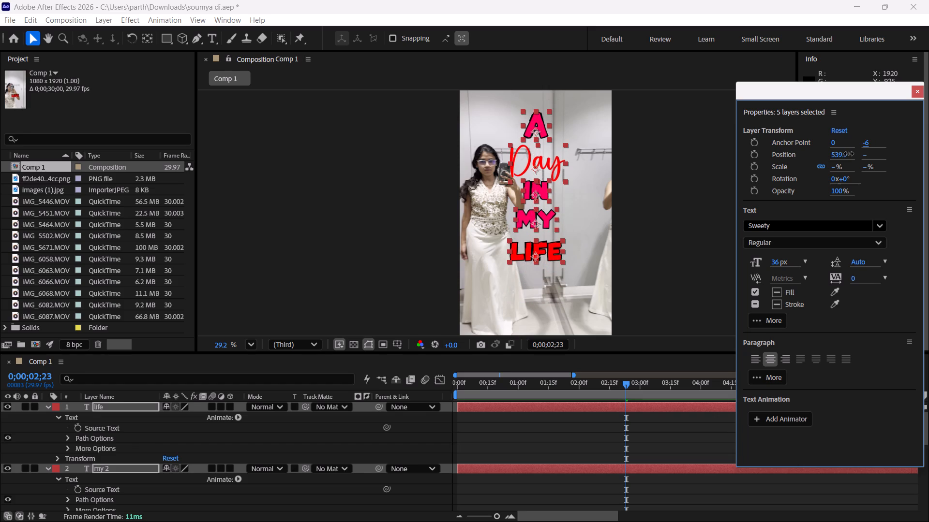
pyautogui.moveTo(849, 154); pyautogui.dragTo(843, 154)
pyautogui.click(581, 420)
# Move the "life" layer down to a Y position of 1429.9.
pyautogui.click(588, 469)
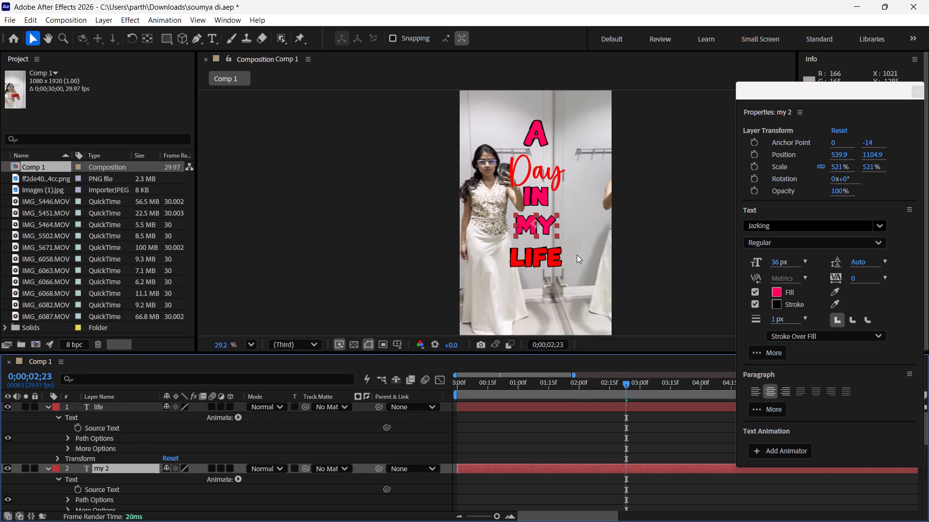
pyautogui.click(557, 260)
pyautogui.moveTo(874, 156); pyautogui.dragTo(884, 157)
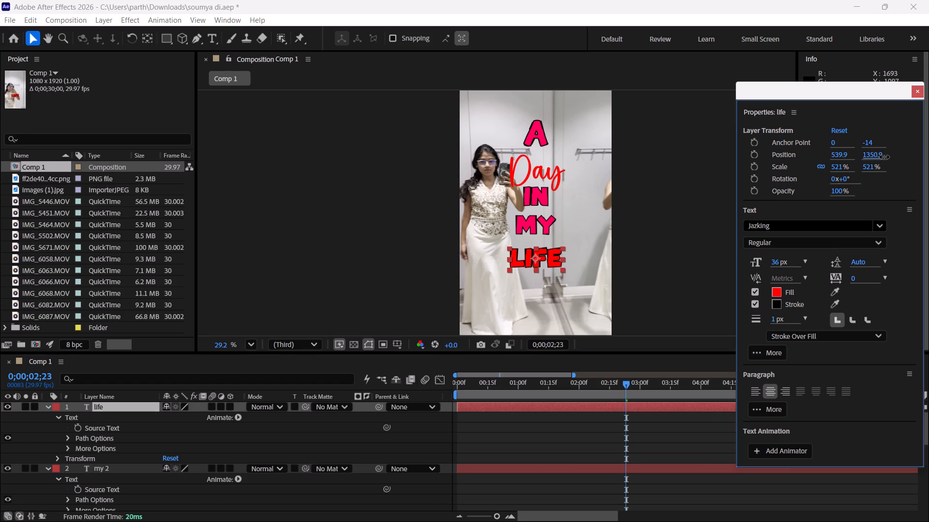
pyautogui.moveTo(884, 157); pyautogui.dragTo(928, 160)
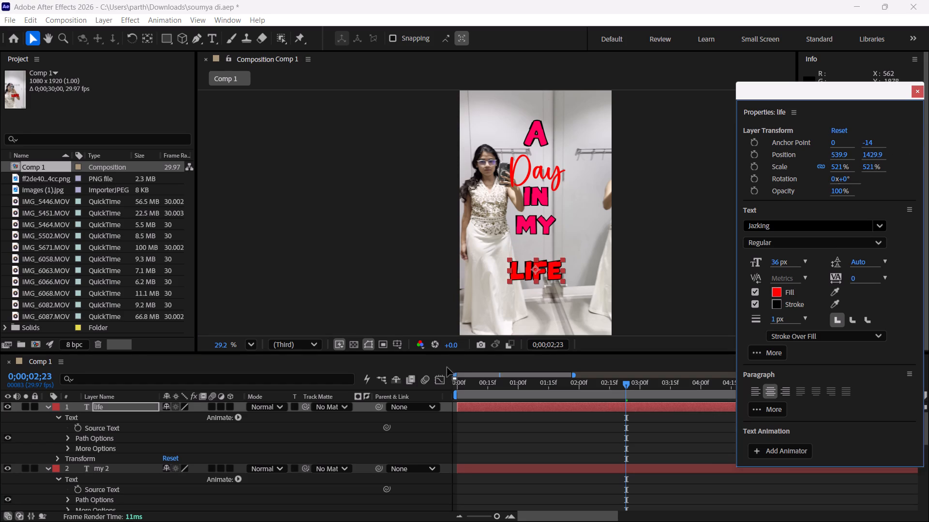
# Move the "my 2" layer down to a Y position of 1181.9.
pyautogui.click(549, 473)
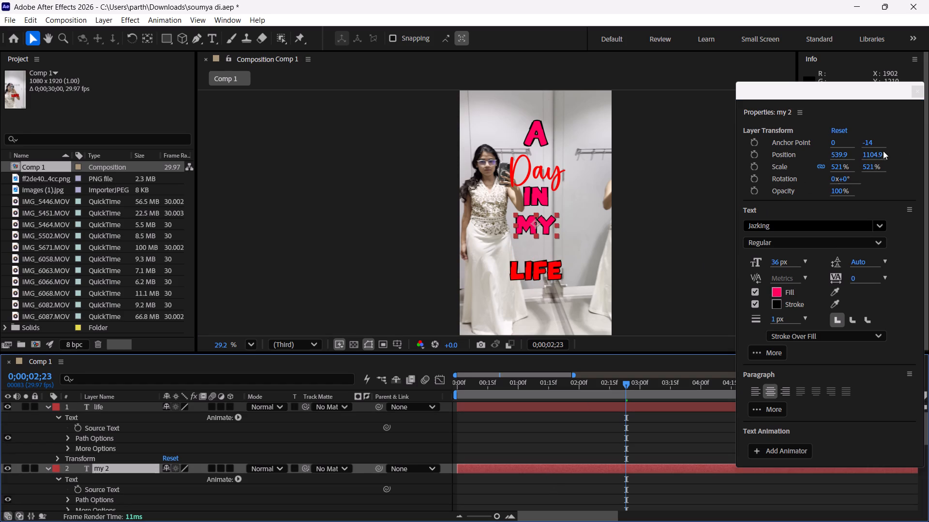
pyautogui.moveTo(876, 152); pyautogui.dragTo(917, 161)
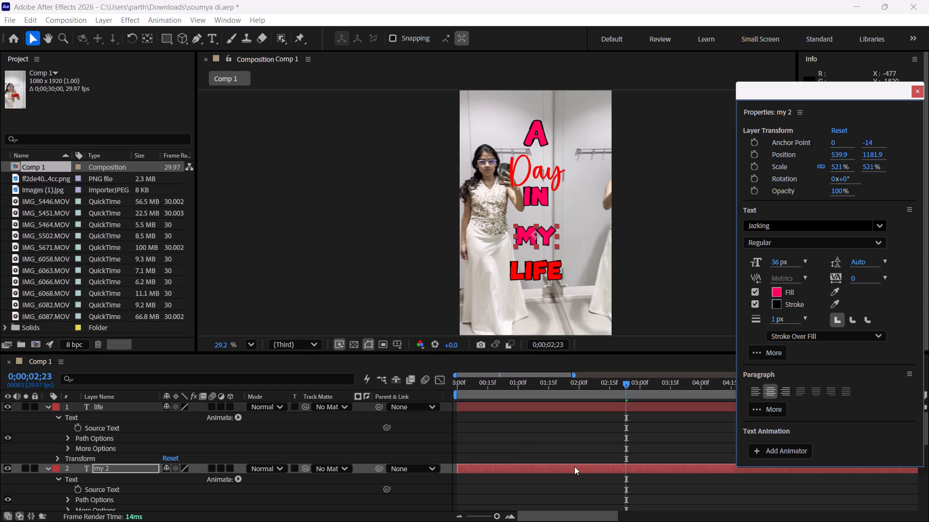
# Move the "In 2" layer down, away from "Day" and closer to "MY".
pyautogui.scroll(-2, 574, 467)
pyautogui.click(551, 483)
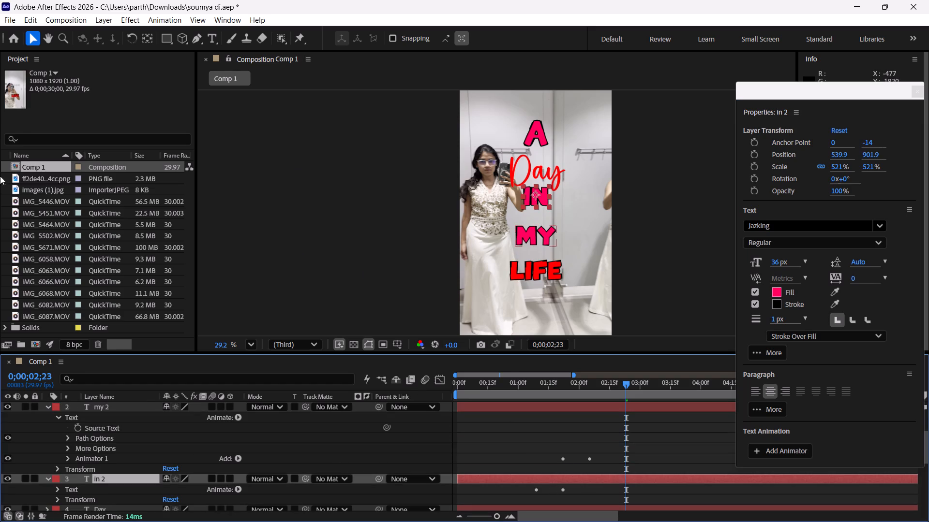
pyautogui.moveTo(868, 155); pyautogui.dragTo(904, 157)
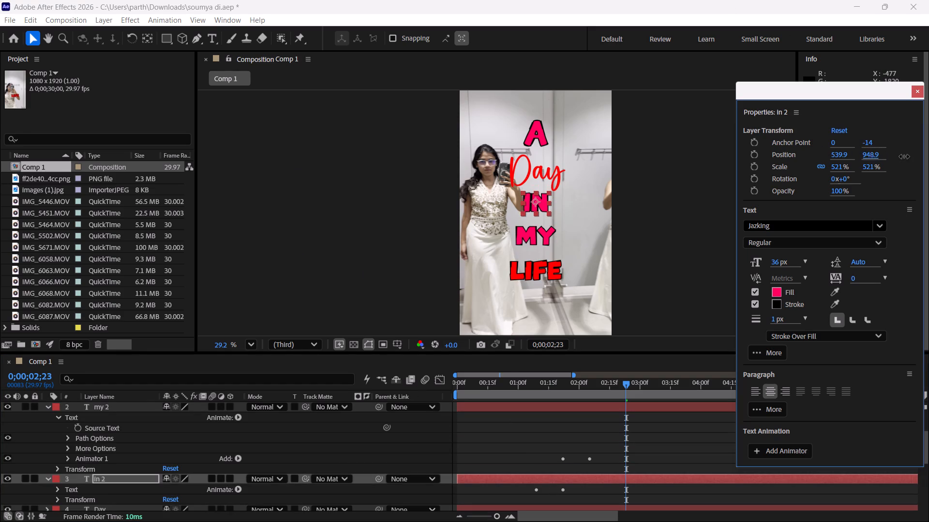
pyautogui.moveTo(904, 157); pyautogui.dragTo(907, 159)
# Change the font of the "life" text to Sweety.
pyautogui.doubleClick(533, 272)
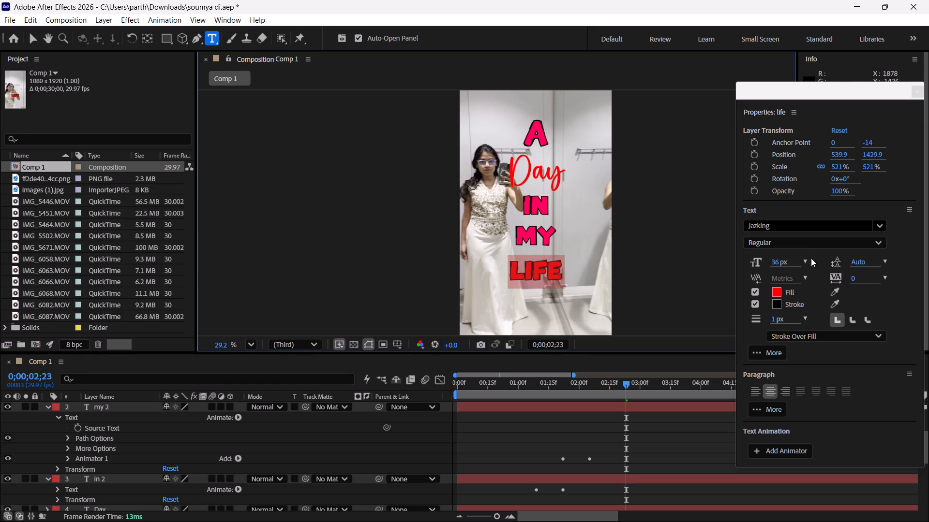
pyautogui.click(804, 227)
pyautogui.write('sw')
pyautogui.write('ee')
pyautogui.click(785, 259)
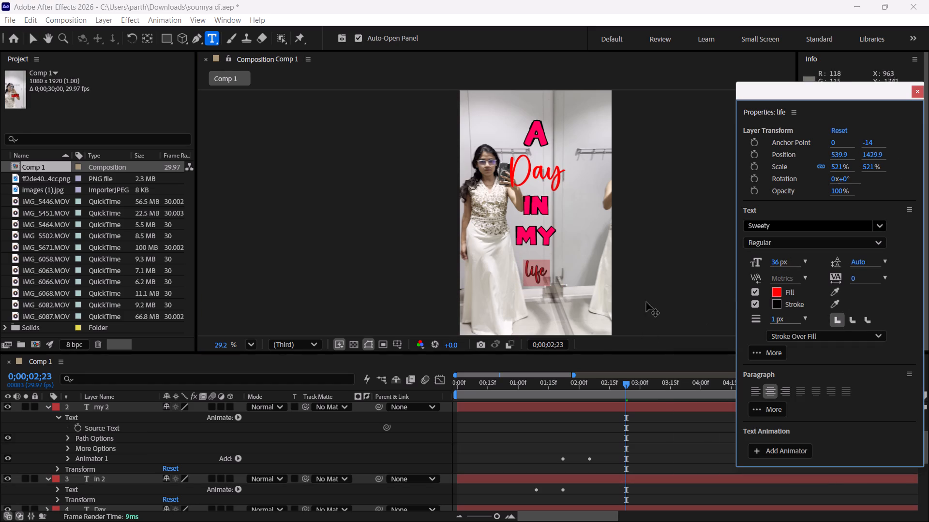
# Enlarge the "life" layer to a scale of 979% and turn off its text stroke.
pyautogui.moveTo(838, 169); pyautogui.dragTo(928, 170)
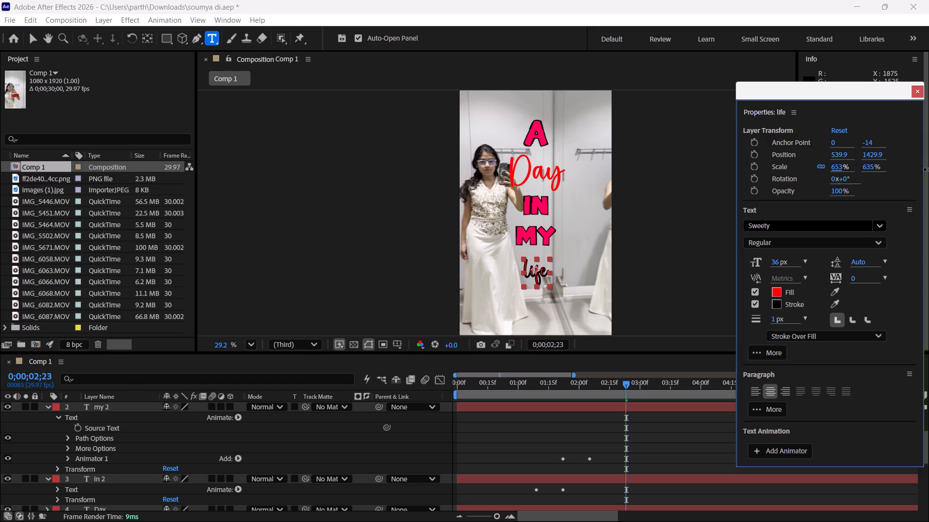
pyautogui.moveTo(928, 170); pyautogui.dragTo(928, 170)
pyautogui.click(755, 304)
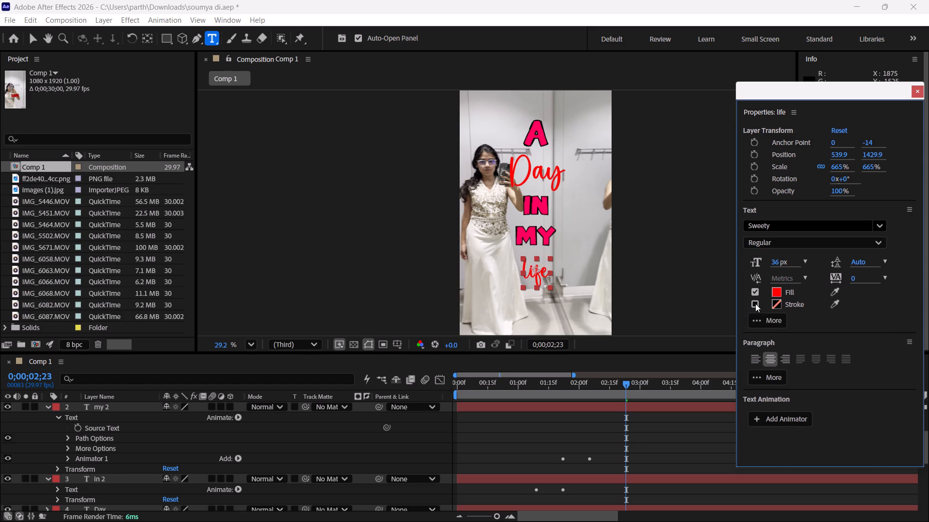
pyautogui.moveTo(832, 167); pyautogui.dragTo(888, 167)
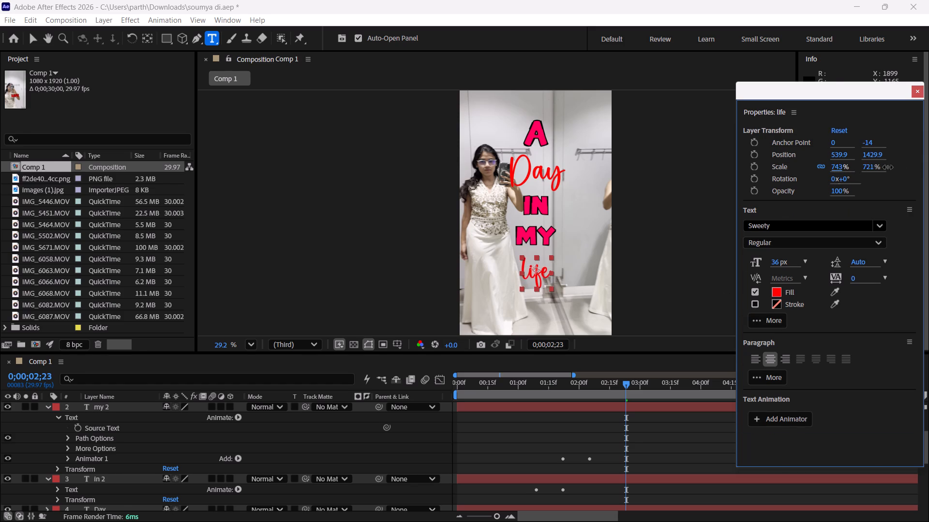
pyautogui.moveTo(888, 167); pyautogui.dragTo(928, 166)
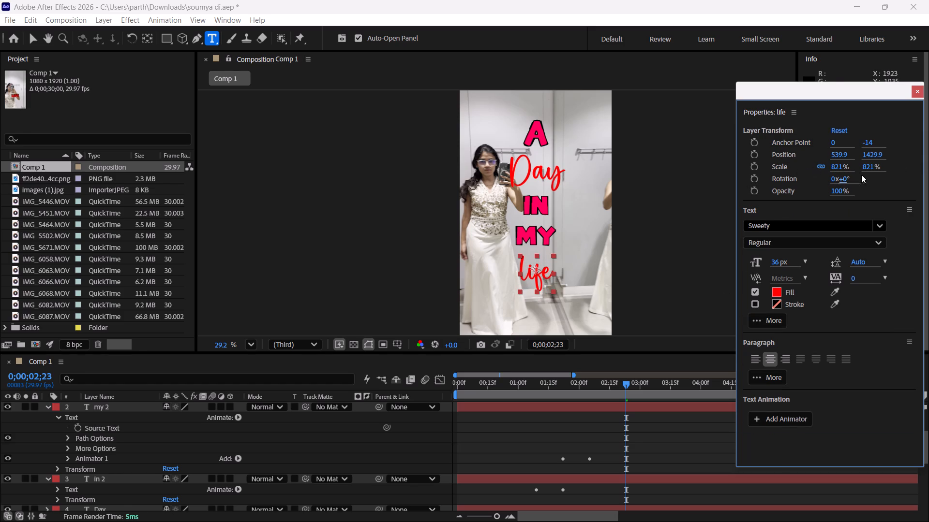
pyautogui.moveTo(840, 168); pyautogui.dragTo(928, 159)
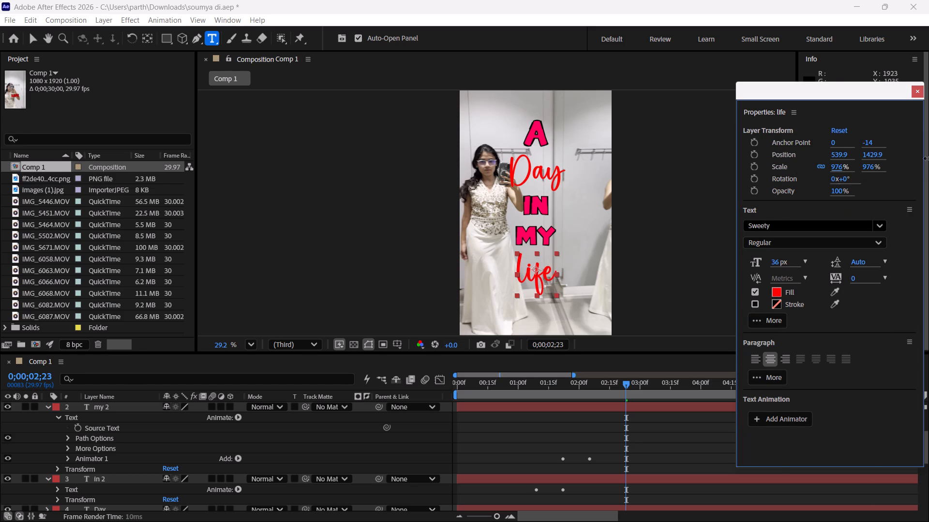
pyautogui.moveTo(928, 159); pyautogui.dragTo(928, 158)
# Retype the "life" text in capitals as "LIFE".
pyautogui.doubleClick(525, 266)
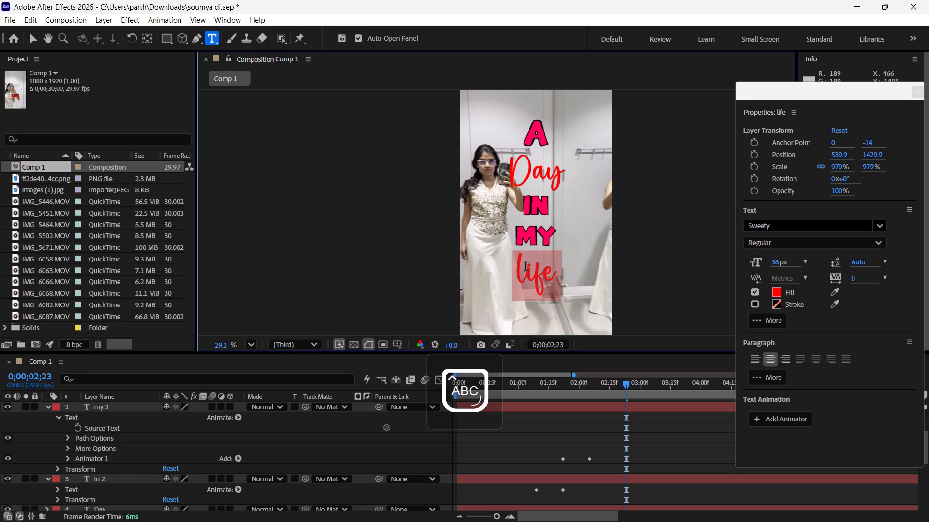
pyautogui.write('LI')
pyautogui.write('FE')
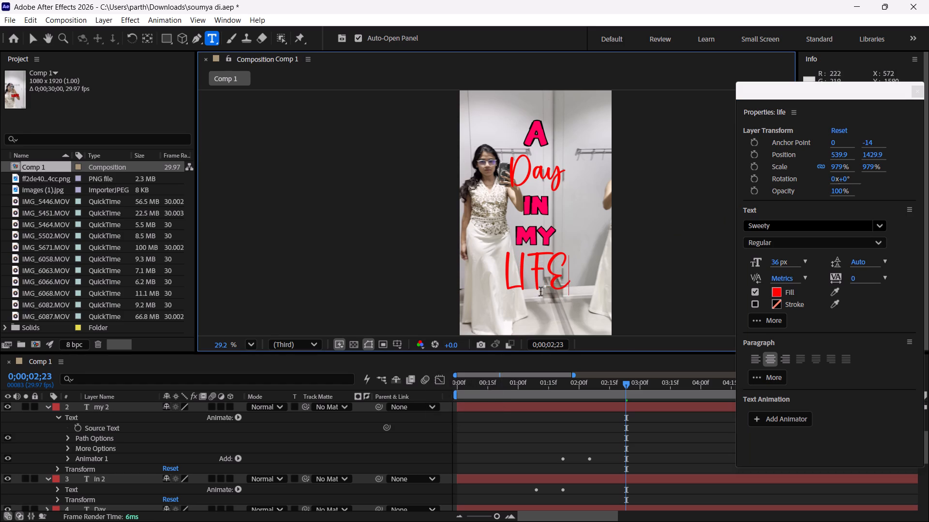
# Change the font of the "LIFE" text to Jazking and turn on its black text stroke.
pyautogui.doubleClick(535, 265)
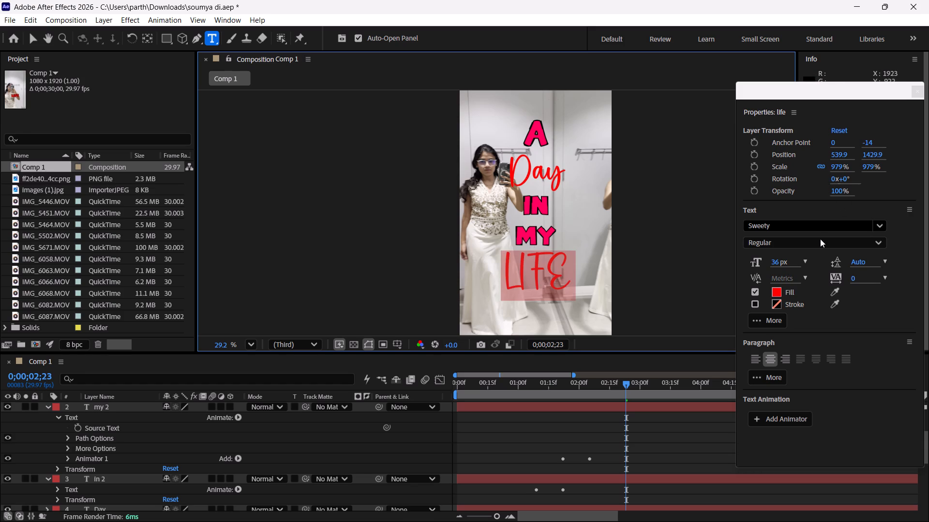
pyautogui.click(812, 226)
pyautogui.write('JAZKING')
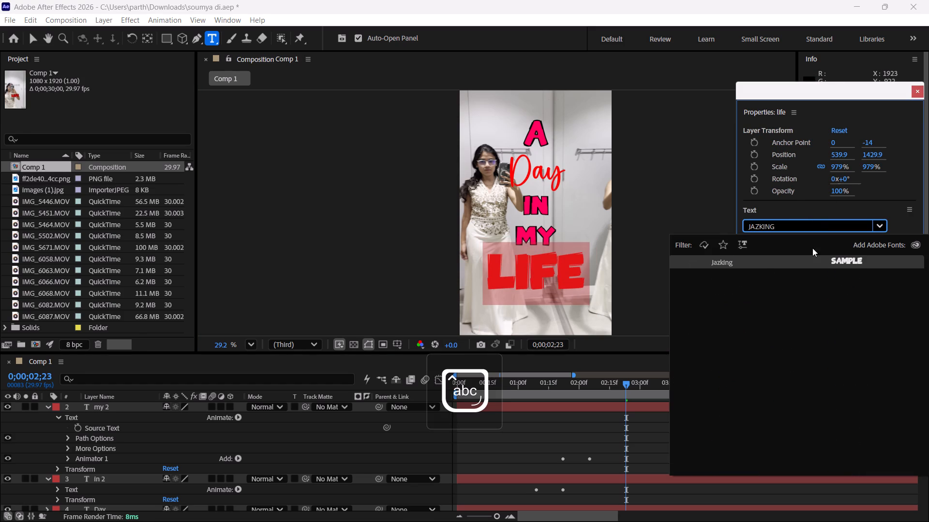
pyautogui.click(812, 260)
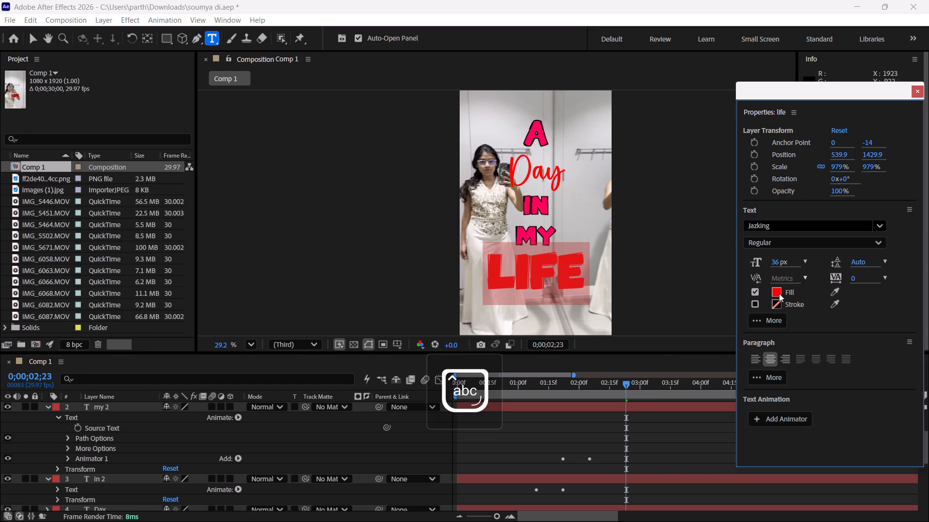
pyautogui.click(753, 303)
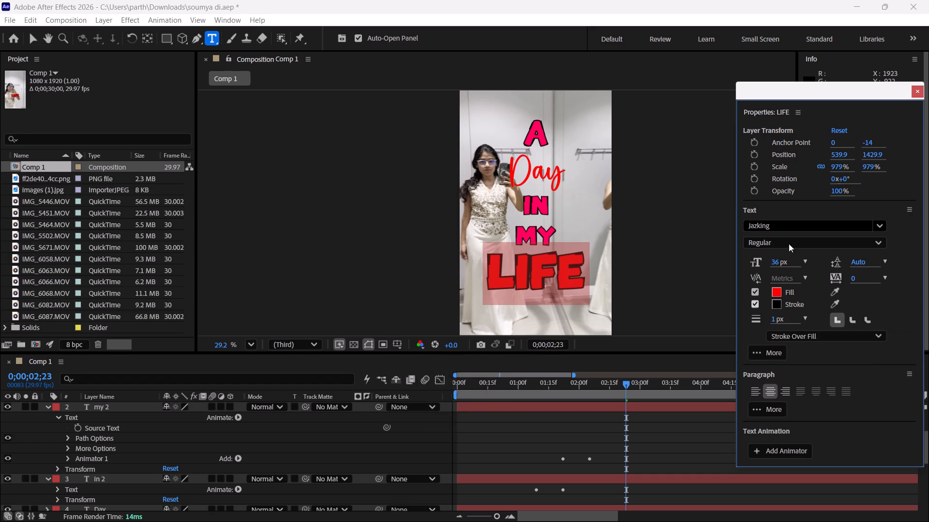
# Reduce the "LIFE" layer's scale to about 844%.
pyautogui.moveTo(842, 170); pyautogui.dragTo(762, 177)
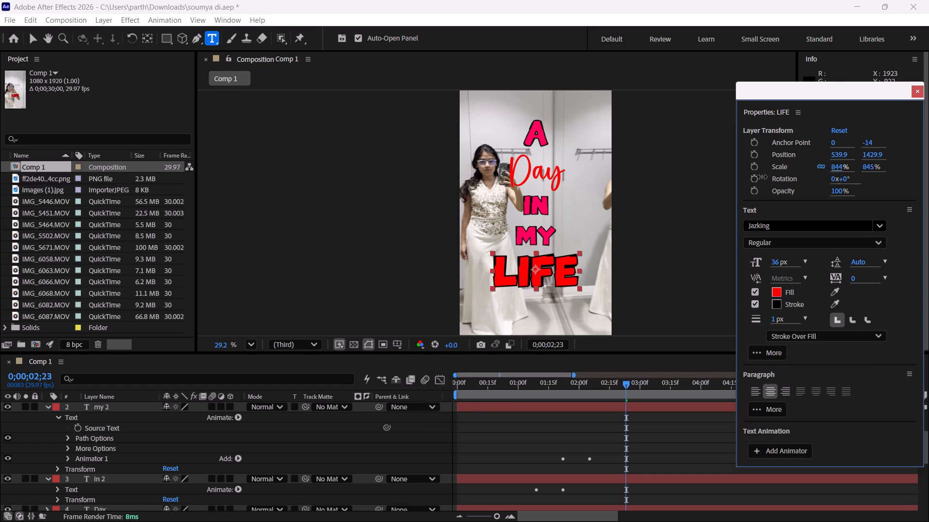
pyautogui.moveTo(762, 177); pyautogui.dragTo(762, 177)
# Change the font of the "my 2" layer's text to Sweety.
pyautogui.doubleClick(532, 233)
pyautogui.press('s')
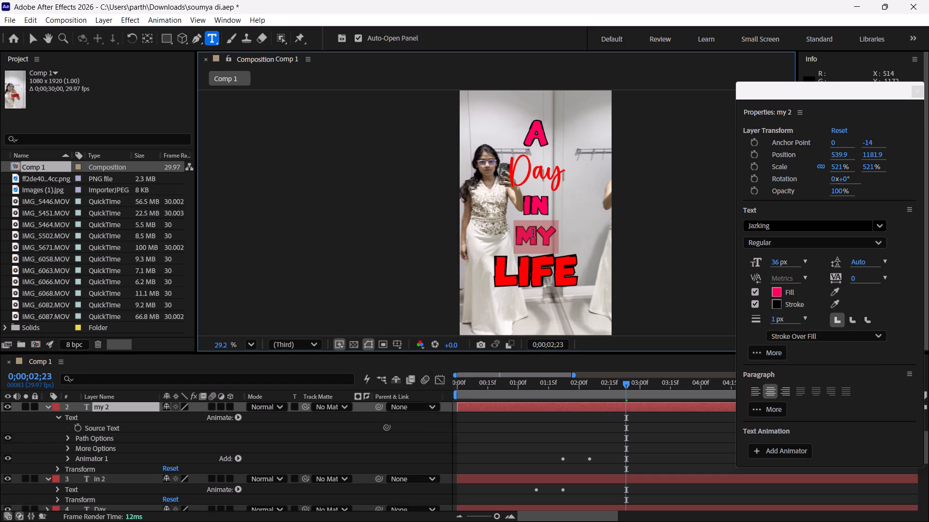
pyautogui.press('w')
pyautogui.hotkey('ctrl', 'z')
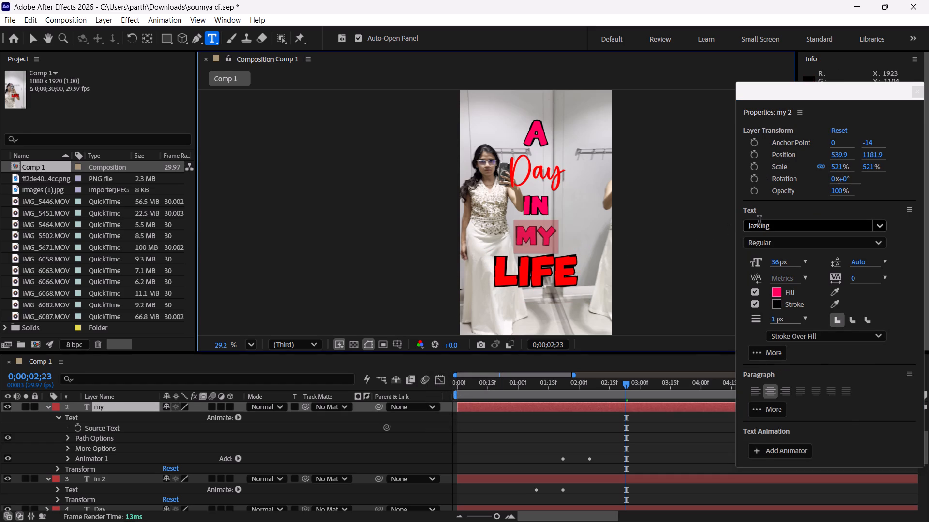
pyautogui.click(760, 222)
pyautogui.press('s')
pyautogui.write('wee')
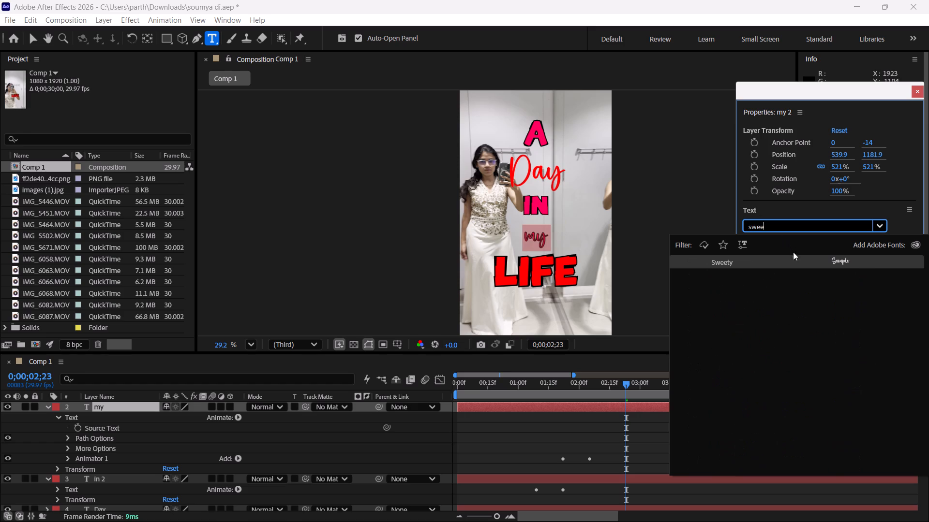
pyautogui.click(795, 261)
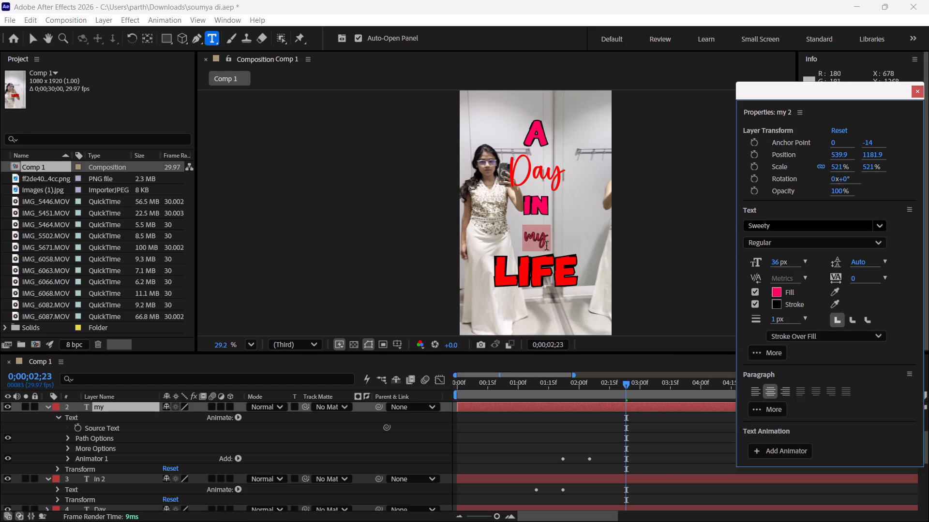
# Retype the "my" text as "My" with a capital M.
pyautogui.doubleClick(540, 245)
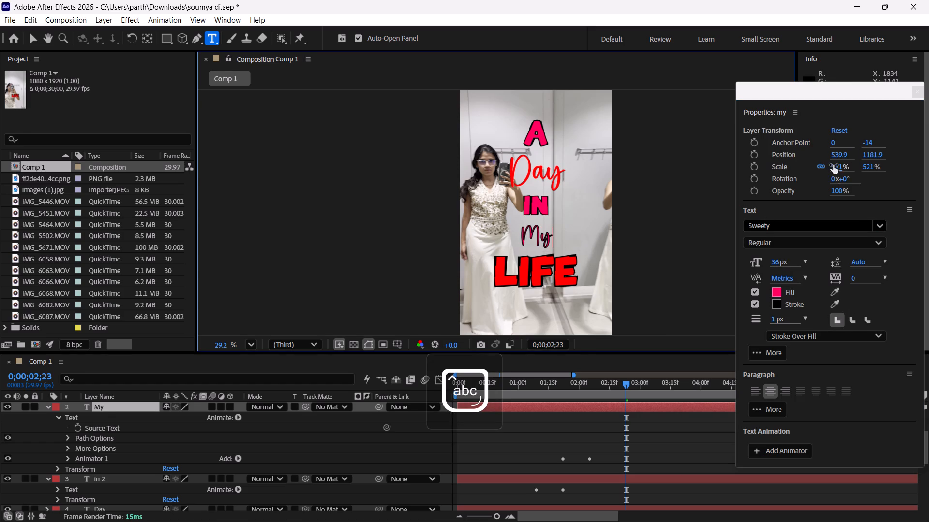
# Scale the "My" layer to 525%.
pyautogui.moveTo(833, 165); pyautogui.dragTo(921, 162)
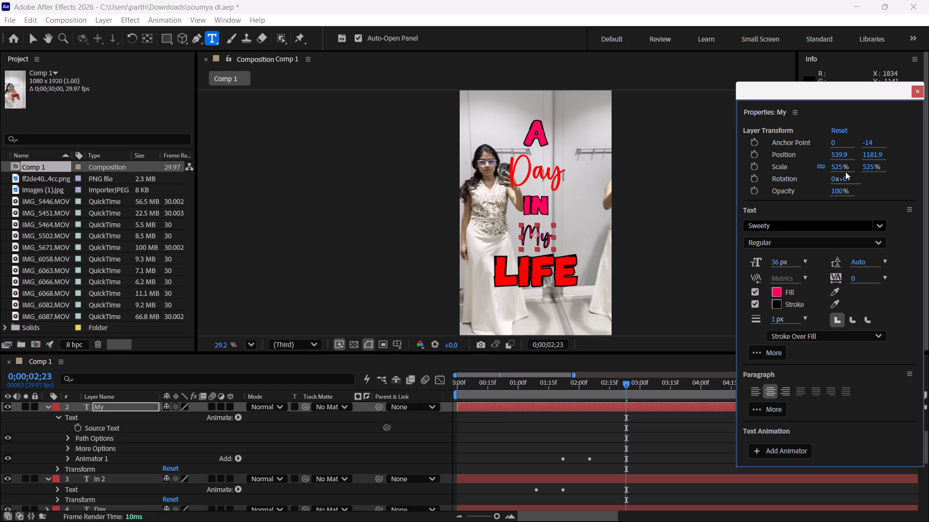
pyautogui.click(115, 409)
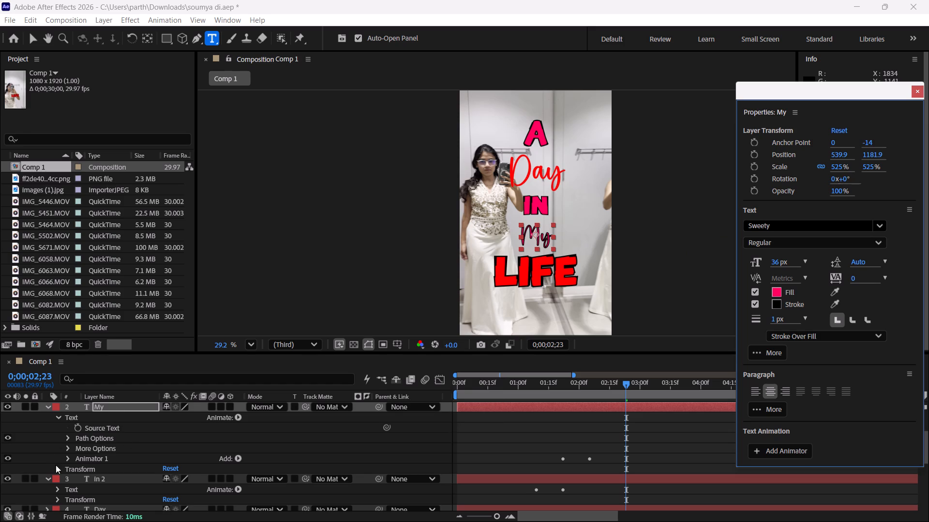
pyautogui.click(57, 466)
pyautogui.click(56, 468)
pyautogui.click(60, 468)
# Save the project.
pyautogui.hotkey('ctrl', 's')
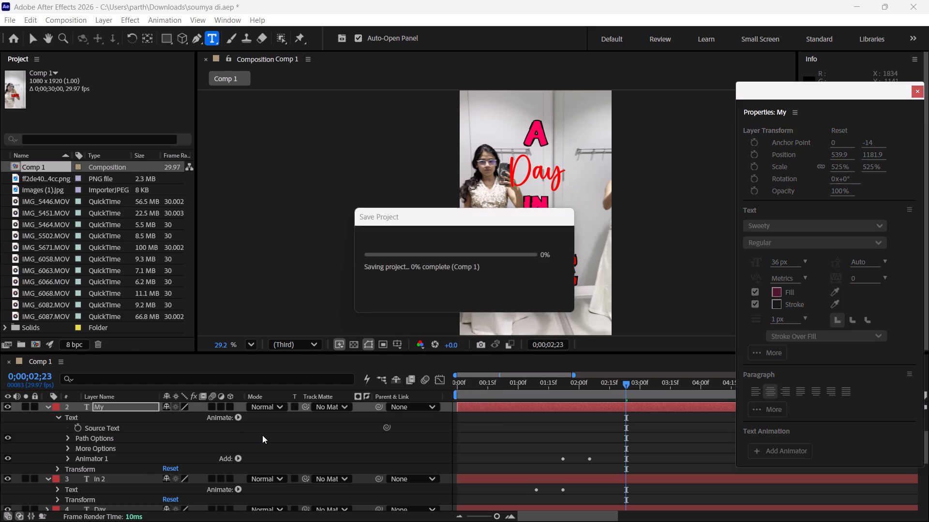
# Enlarge the "My" layer to a scale of 655% in its transform properties.
pyautogui.click(56, 465)
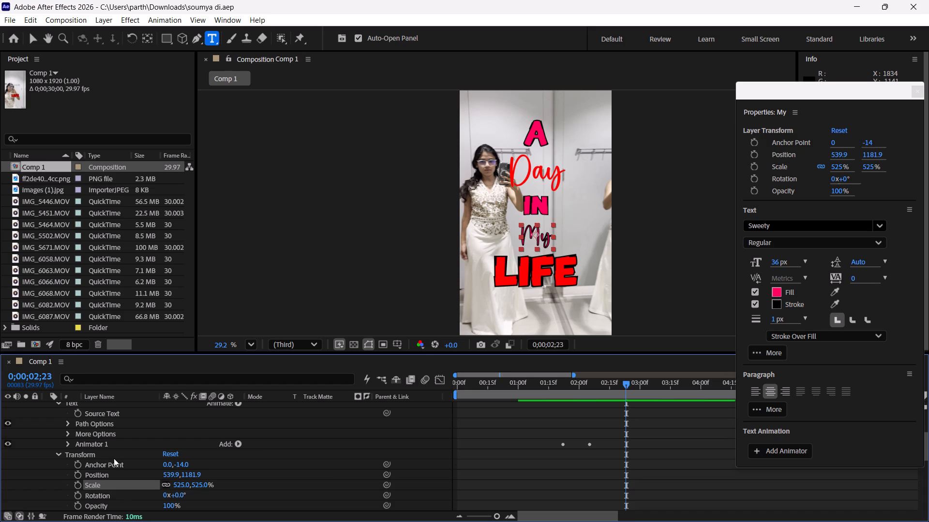
pyautogui.click(139, 487)
pyautogui.click(133, 497)
pyautogui.click(179, 484)
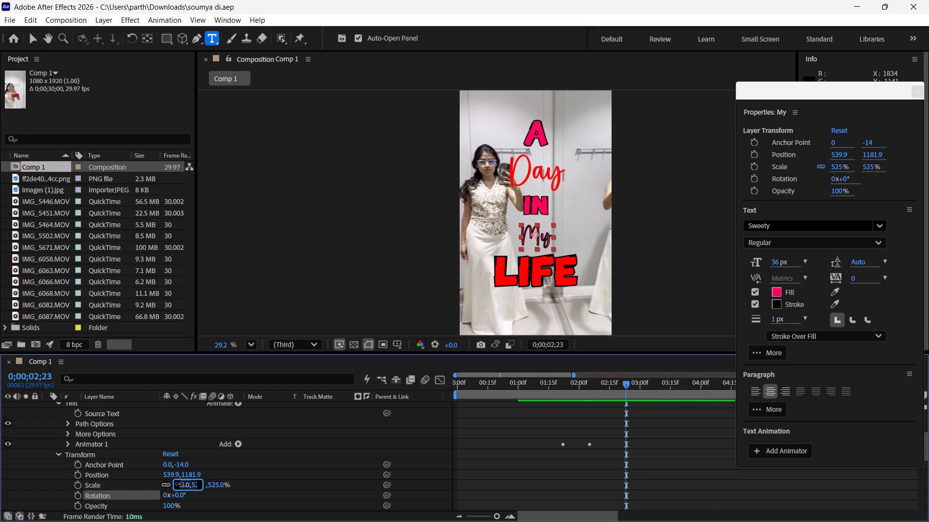
pyautogui.click(238, 457)
pyautogui.moveTo(183, 484); pyautogui.dragTo(188, 485)
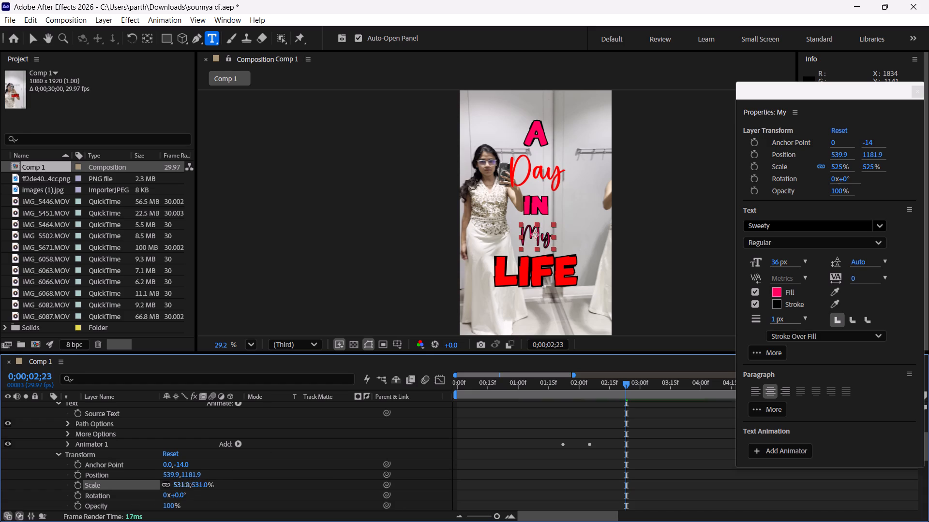
pyautogui.moveTo(188, 485); pyautogui.dragTo(290, 476)
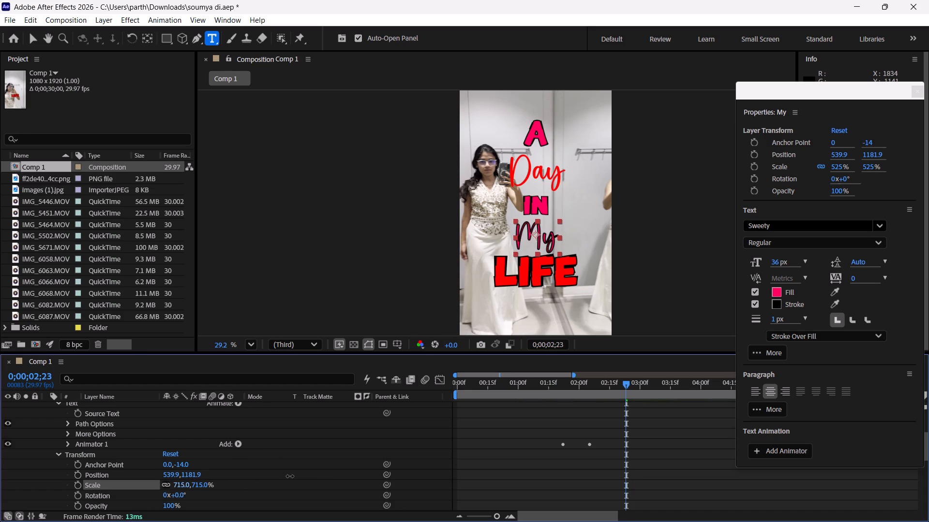
pyautogui.moveTo(290, 476); pyautogui.dragTo(255, 478)
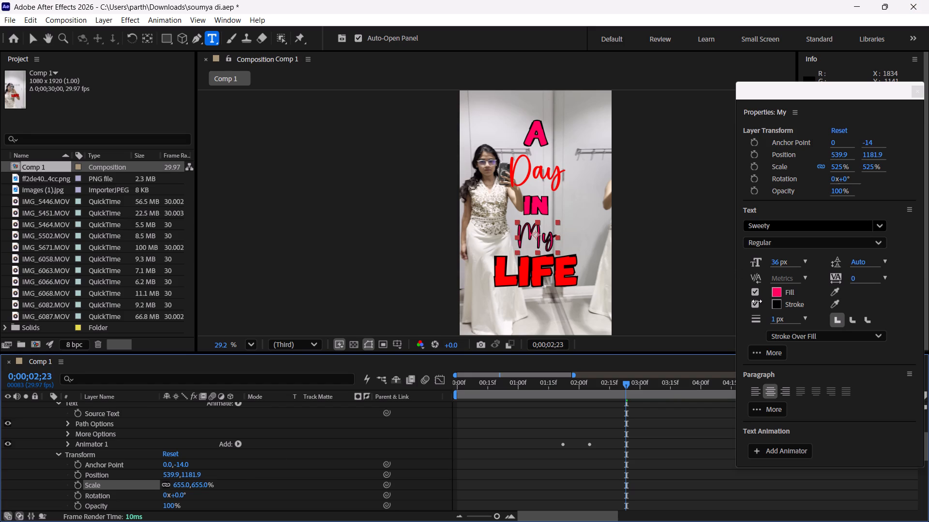
# Turn off the text stroke on the "My" layer.
pyautogui.click(755, 305)
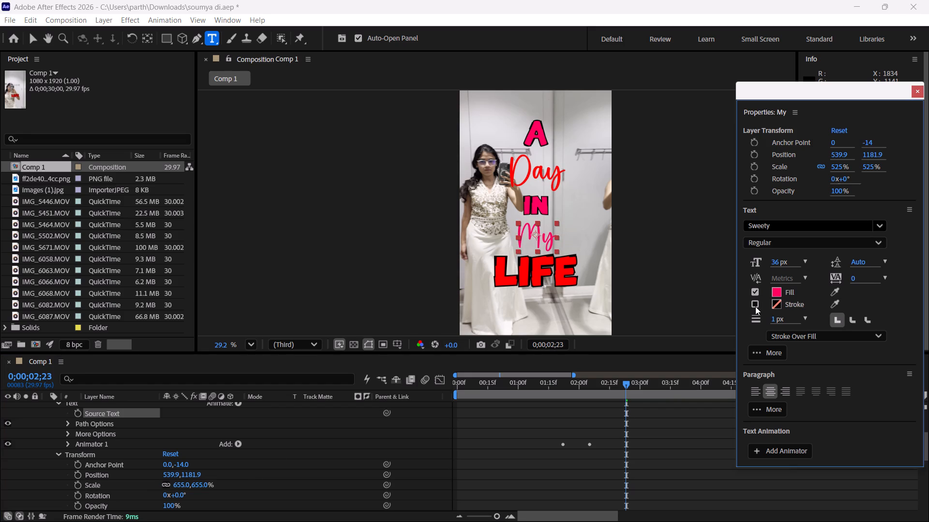
pyautogui.click(755, 306)
pyautogui.click(755, 306)
pyautogui.click(755, 306)
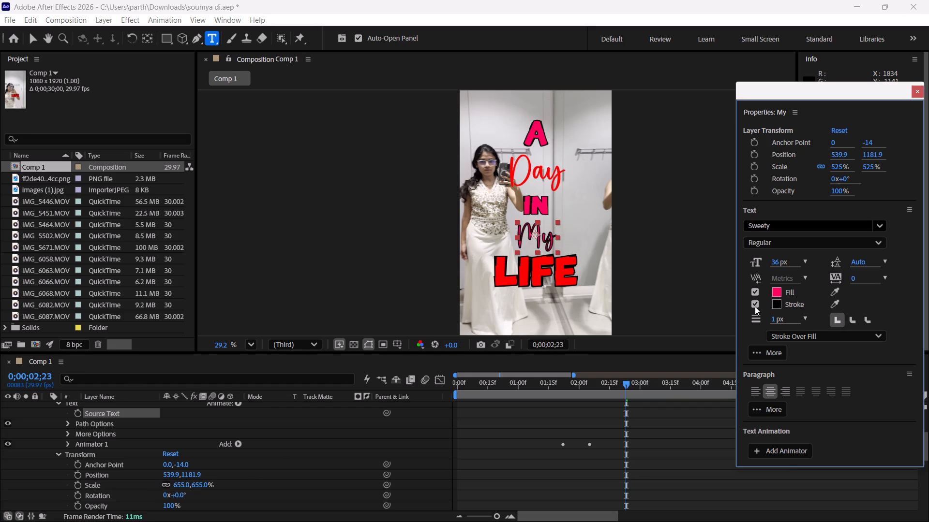
pyautogui.click(755, 306)
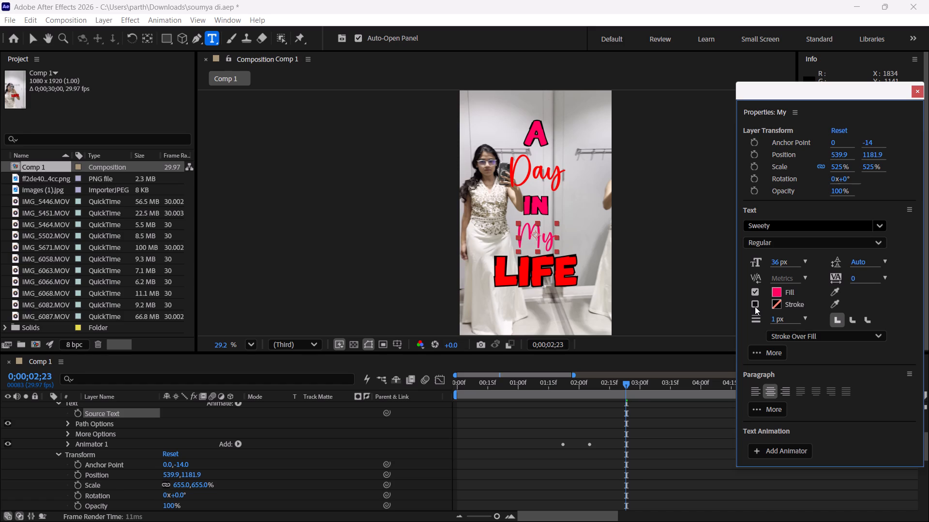
# Select the whole word on the "My" text layer.
pyautogui.doubleClick(545, 205)
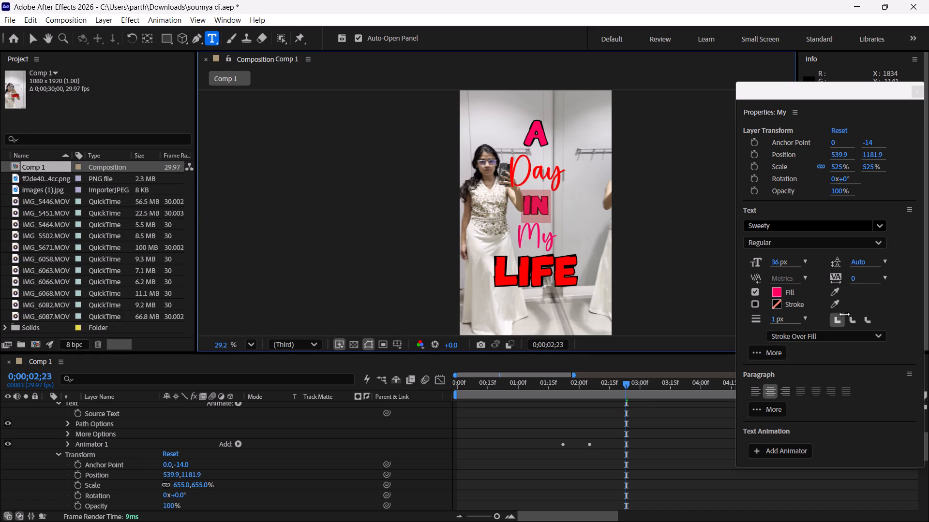
pyautogui.click(552, 239)
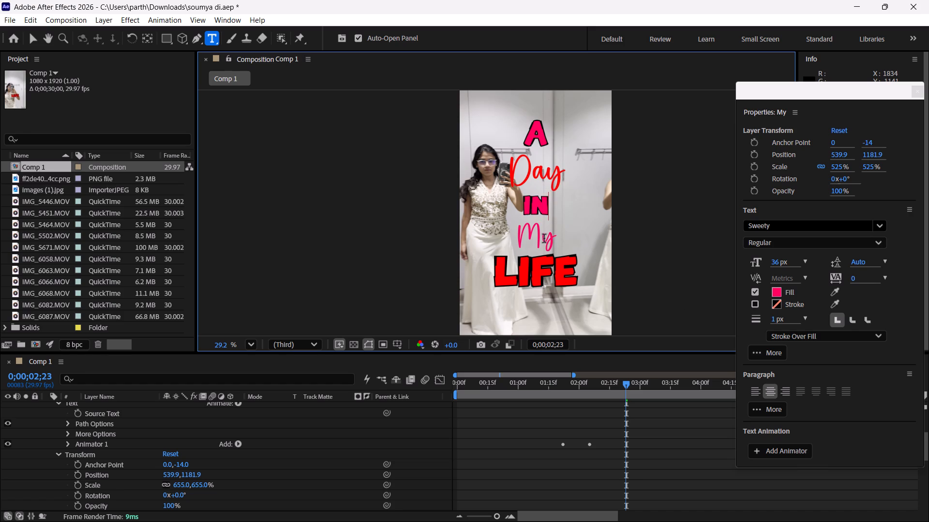
pyautogui.doubleClick(544, 238)
pyautogui.scroll(1, 104, 467)
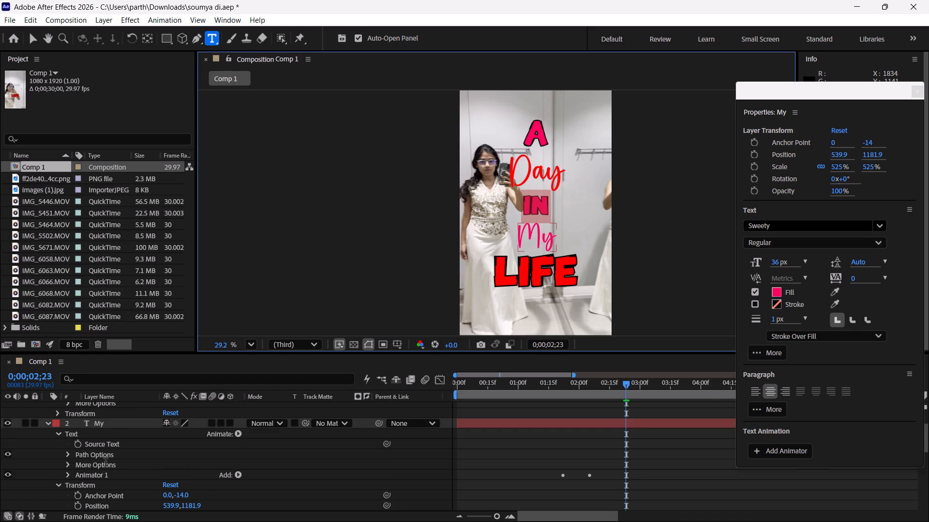
pyautogui.doubleClick(116, 424)
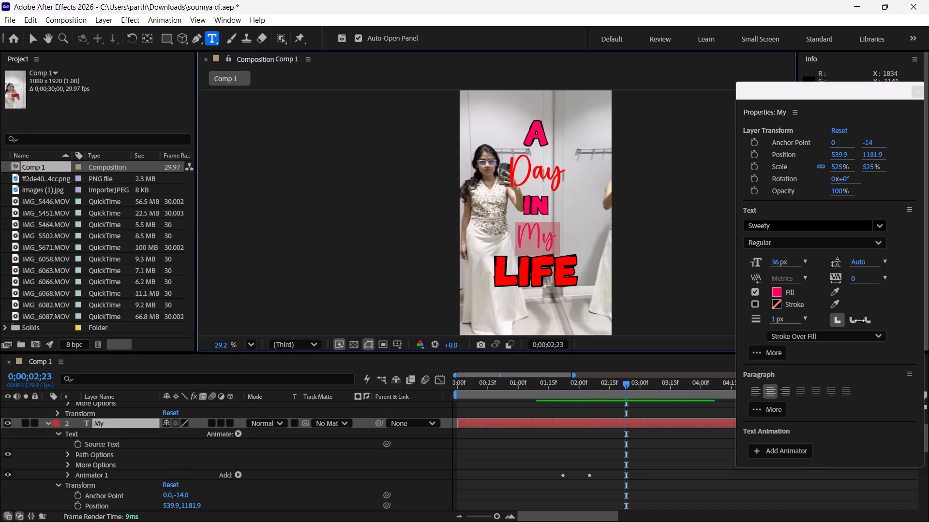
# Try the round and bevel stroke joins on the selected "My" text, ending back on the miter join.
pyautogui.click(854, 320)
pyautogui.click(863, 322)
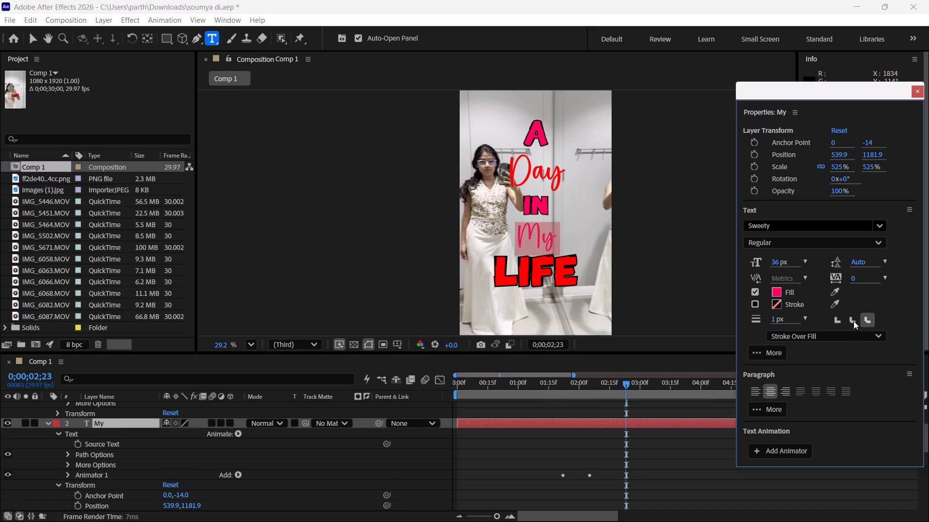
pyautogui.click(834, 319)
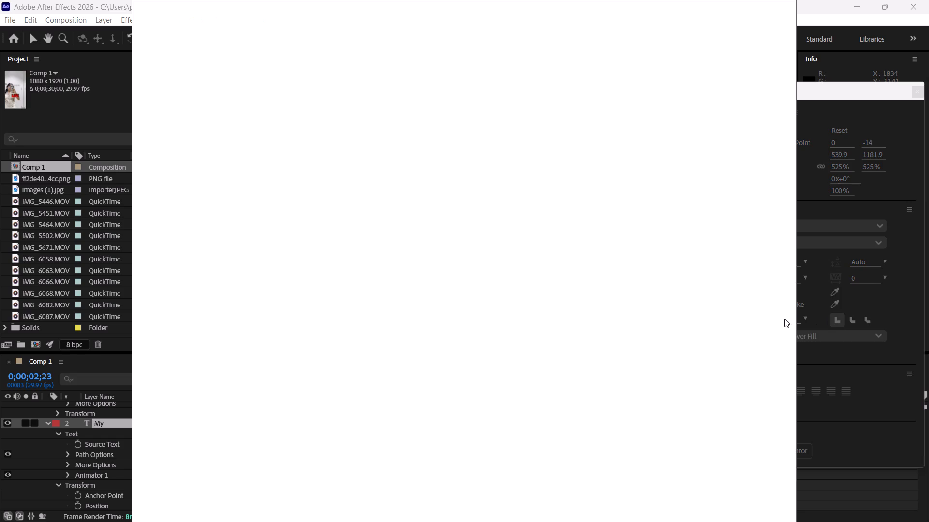
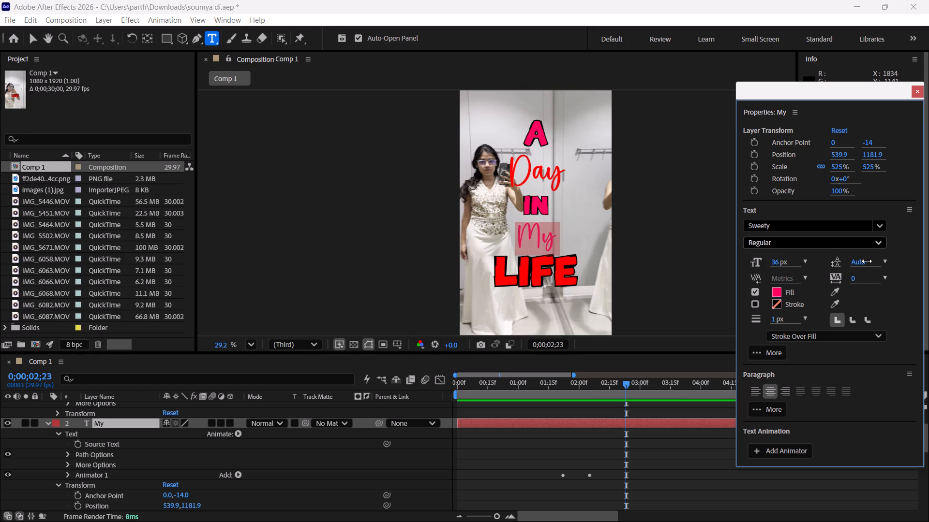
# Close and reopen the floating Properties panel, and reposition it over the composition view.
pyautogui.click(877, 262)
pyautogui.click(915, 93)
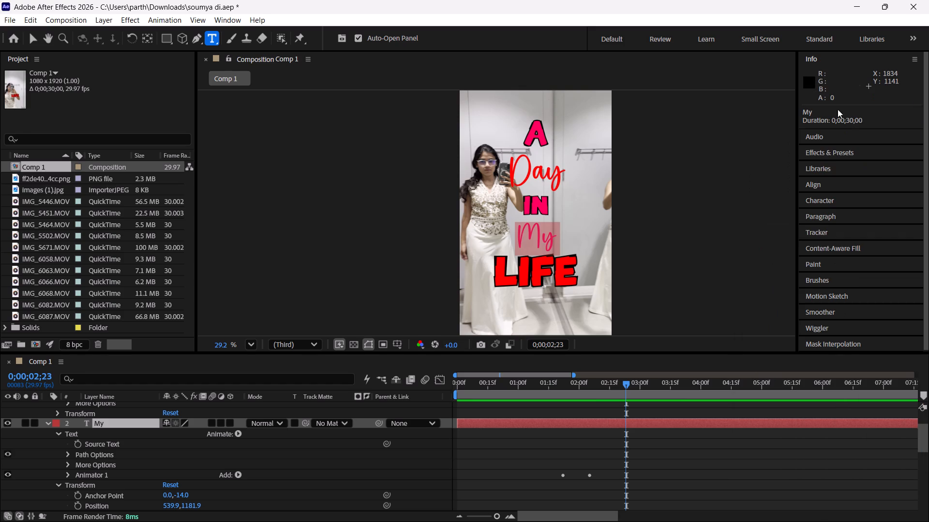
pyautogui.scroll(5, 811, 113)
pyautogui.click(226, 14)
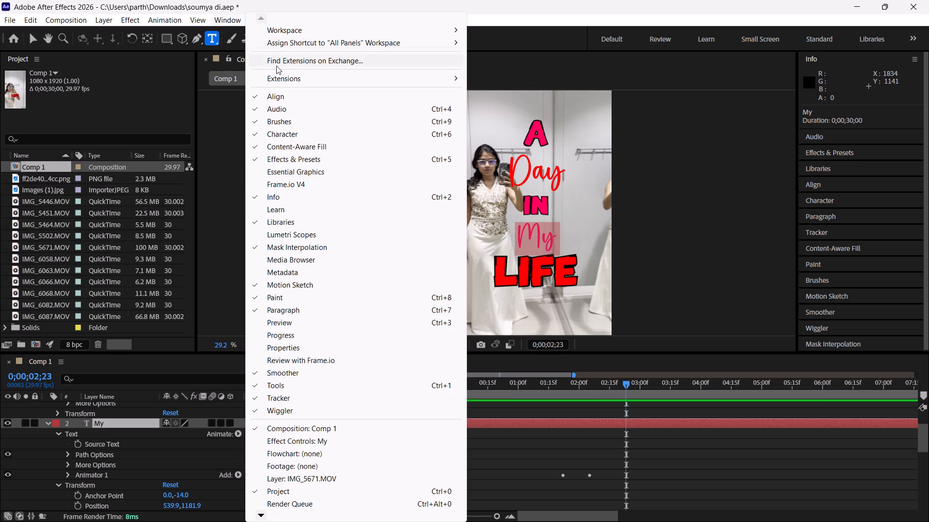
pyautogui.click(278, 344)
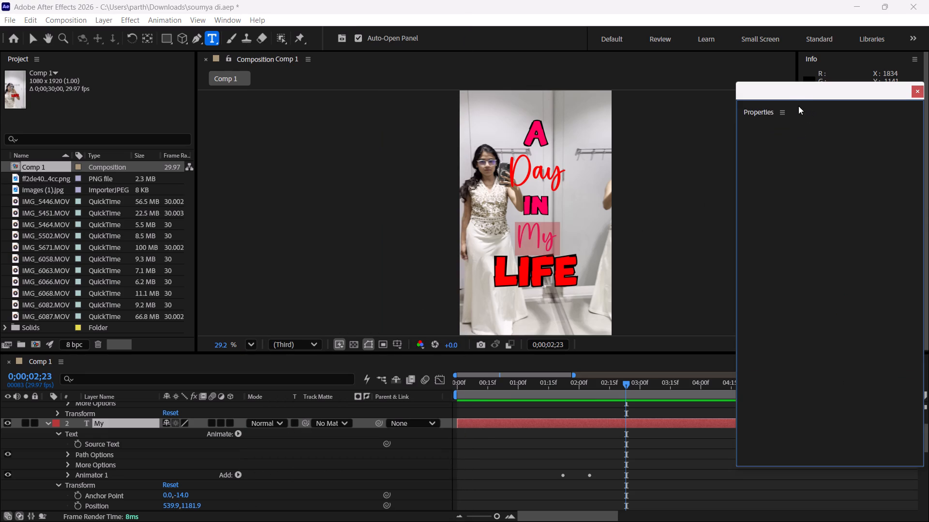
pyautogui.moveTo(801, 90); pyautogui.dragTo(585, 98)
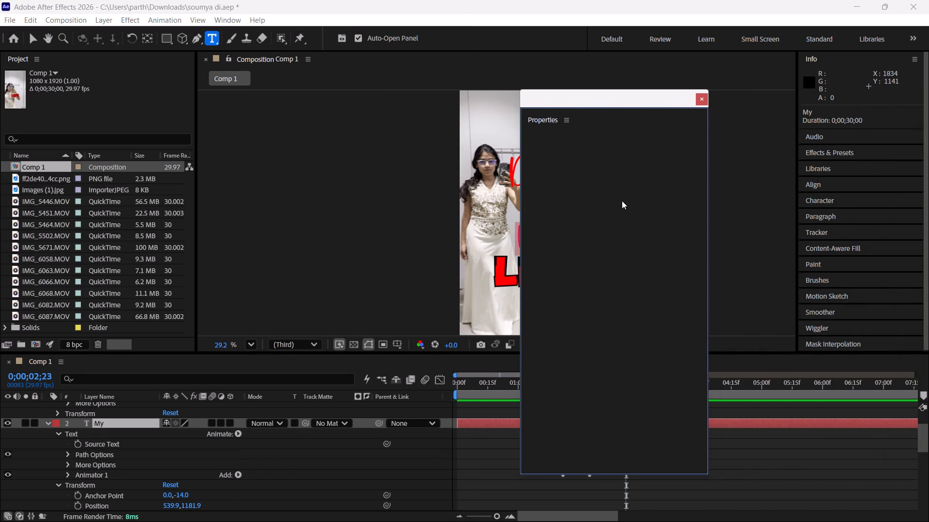
# Save the project and close After Effects.
pyautogui.hotkey('ctrl', 's')
pyautogui.click(918, 1)
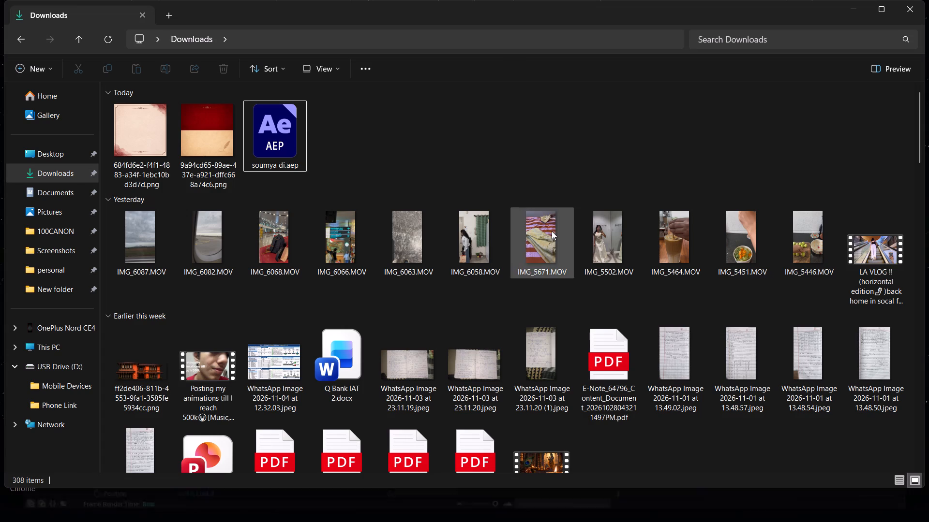
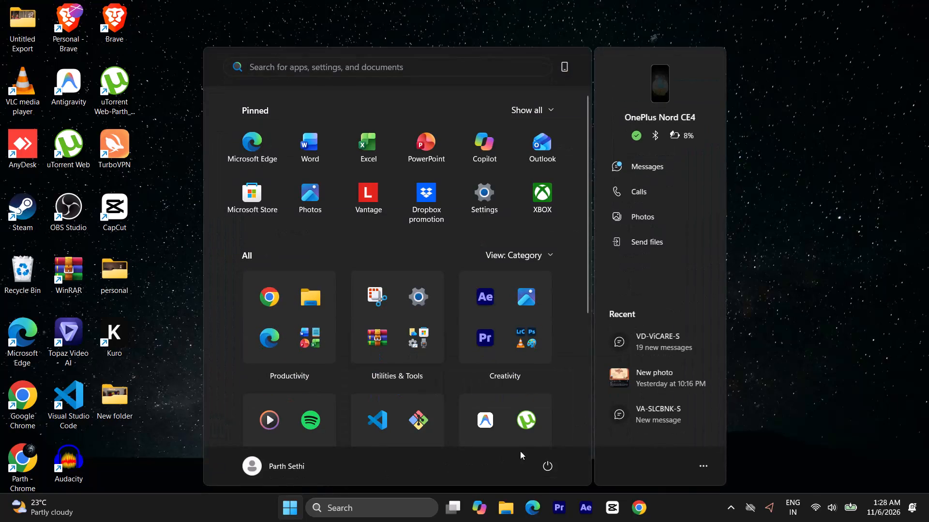
# Bring up the computer's power options for shutting down or restarting Windows.
pyautogui.click(540, 460)
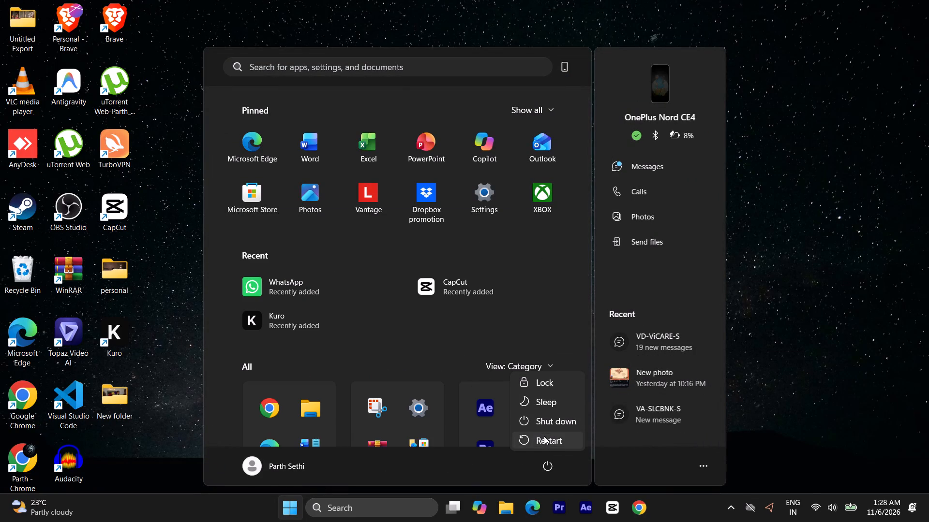